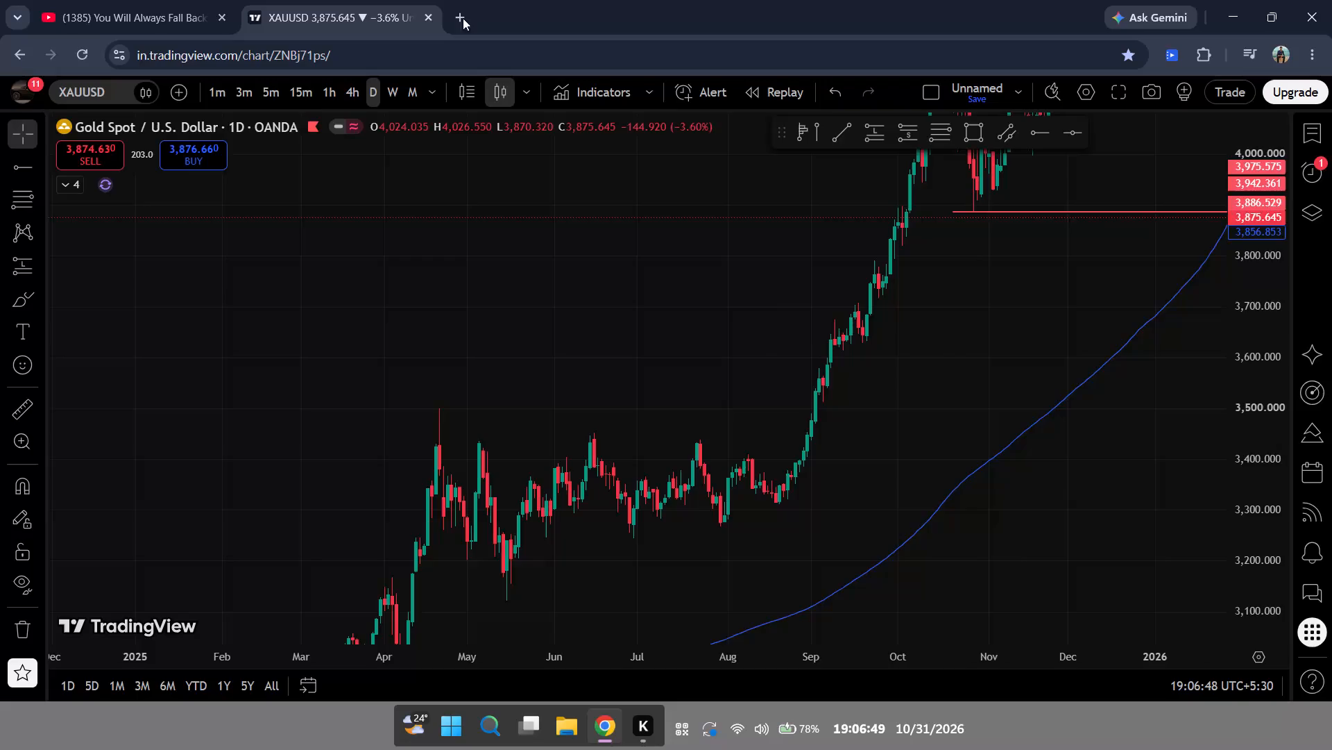
Switch the XAUUSD chart from the daily to the weekly timeframe.
drag(969, 297, 555, 596)
drag(892, 397, 632, 422)
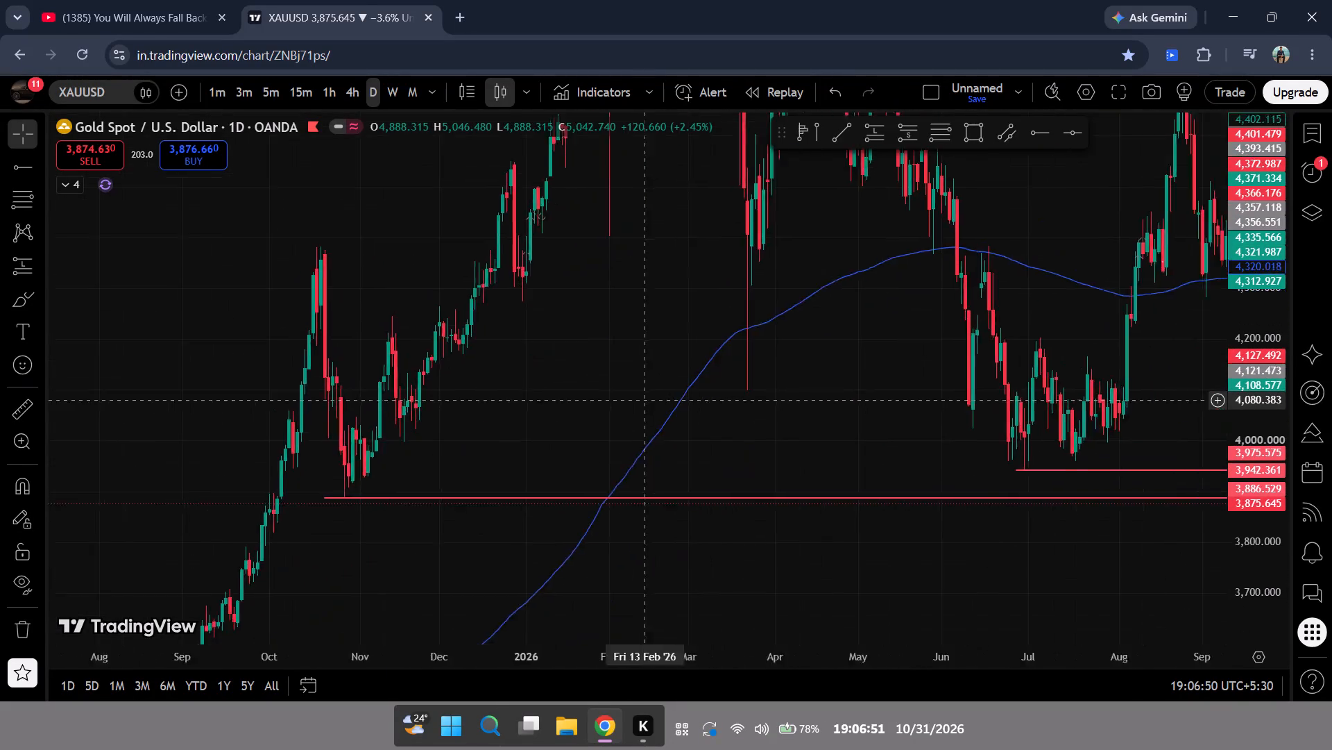
drag(632, 422, 624, 453)
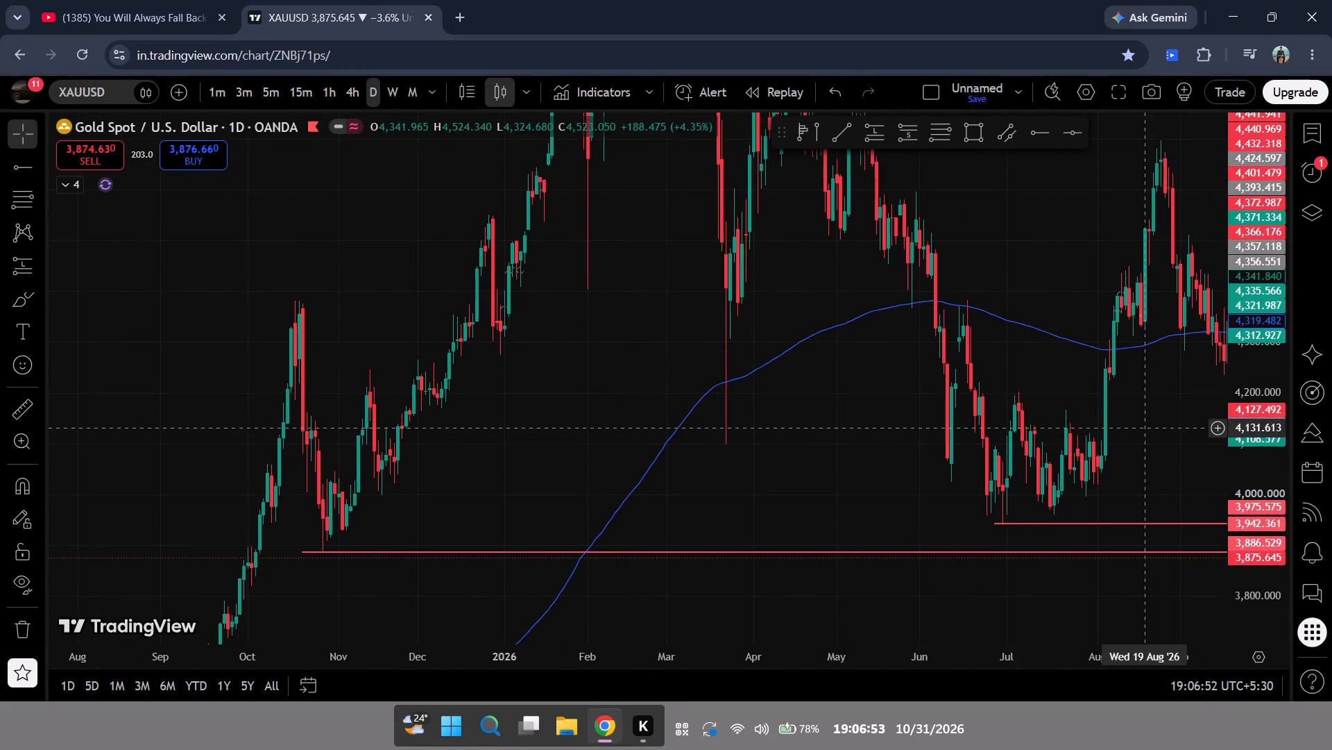
drag(1268, 247, 1231, 619)
scroll(954, 565, down, 4)
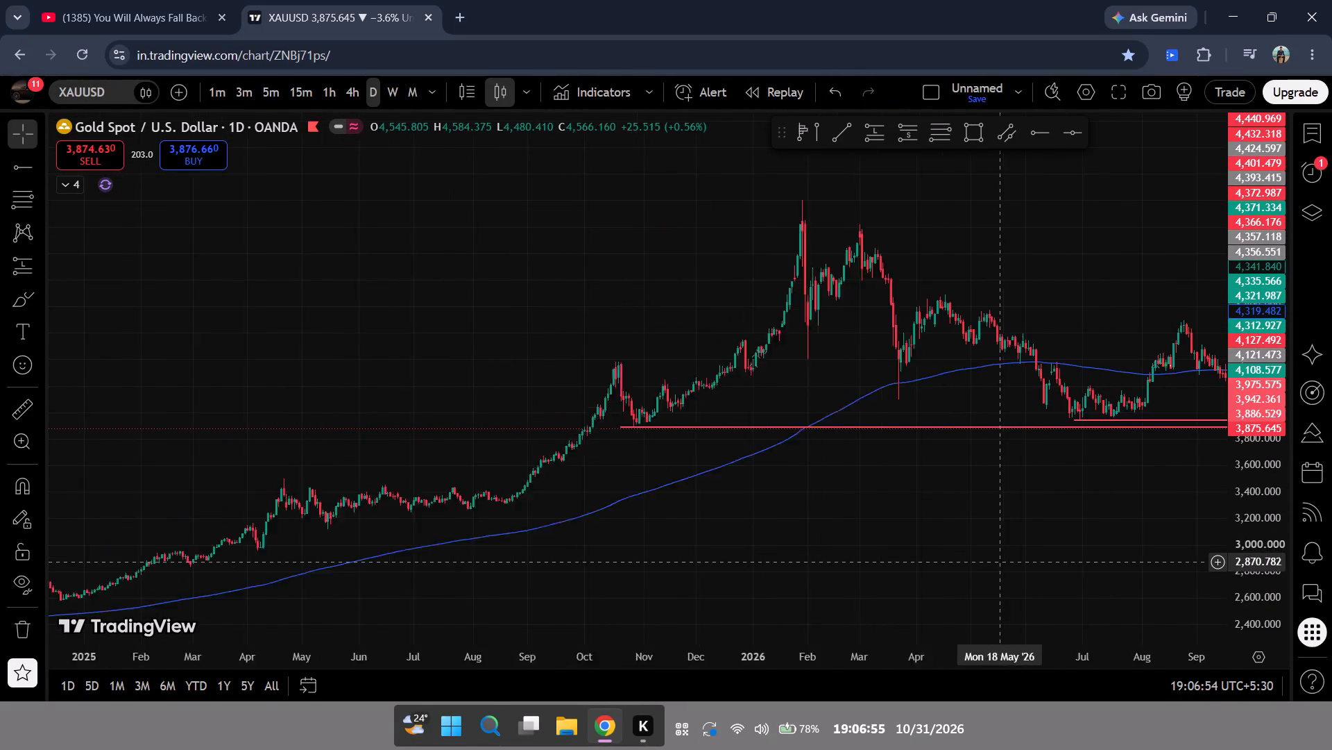
scroll(1000, 562, down, 2)
click(395, 95)
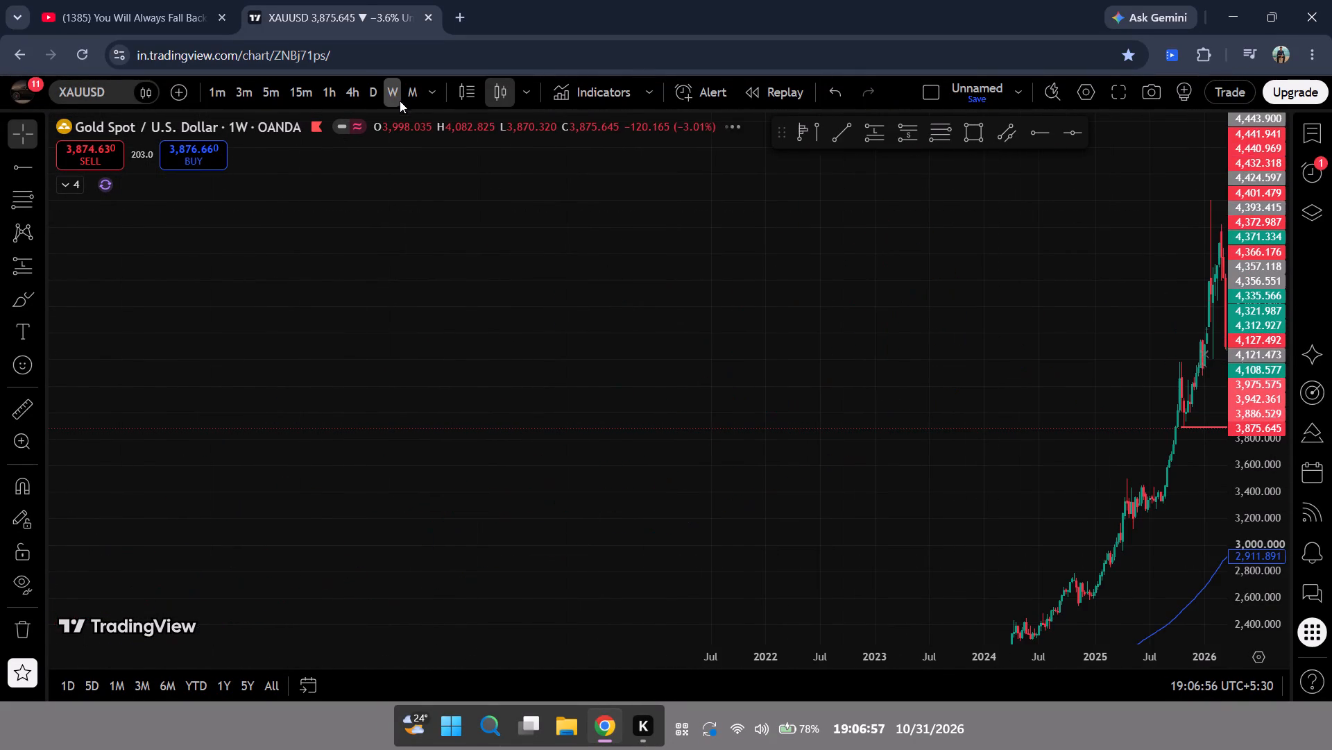
Delete the long position drawing at the 12 January 2026 candle and the line drawing beside it at 5 January 2026.
scroll(907, 393, down, 1)
scroll(907, 393, up, 5)
drag(928, 413, 510, 363)
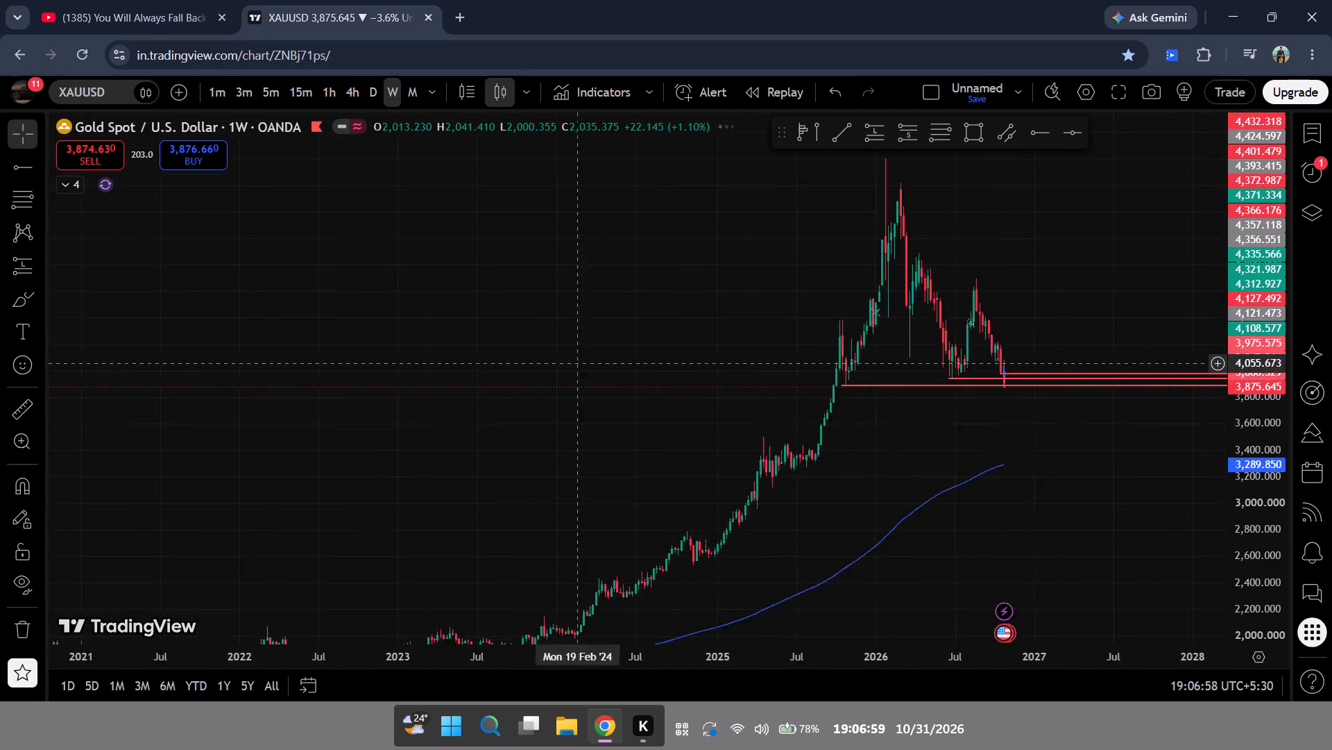
drag(510, 363, 355, 378)
click(654, 330)
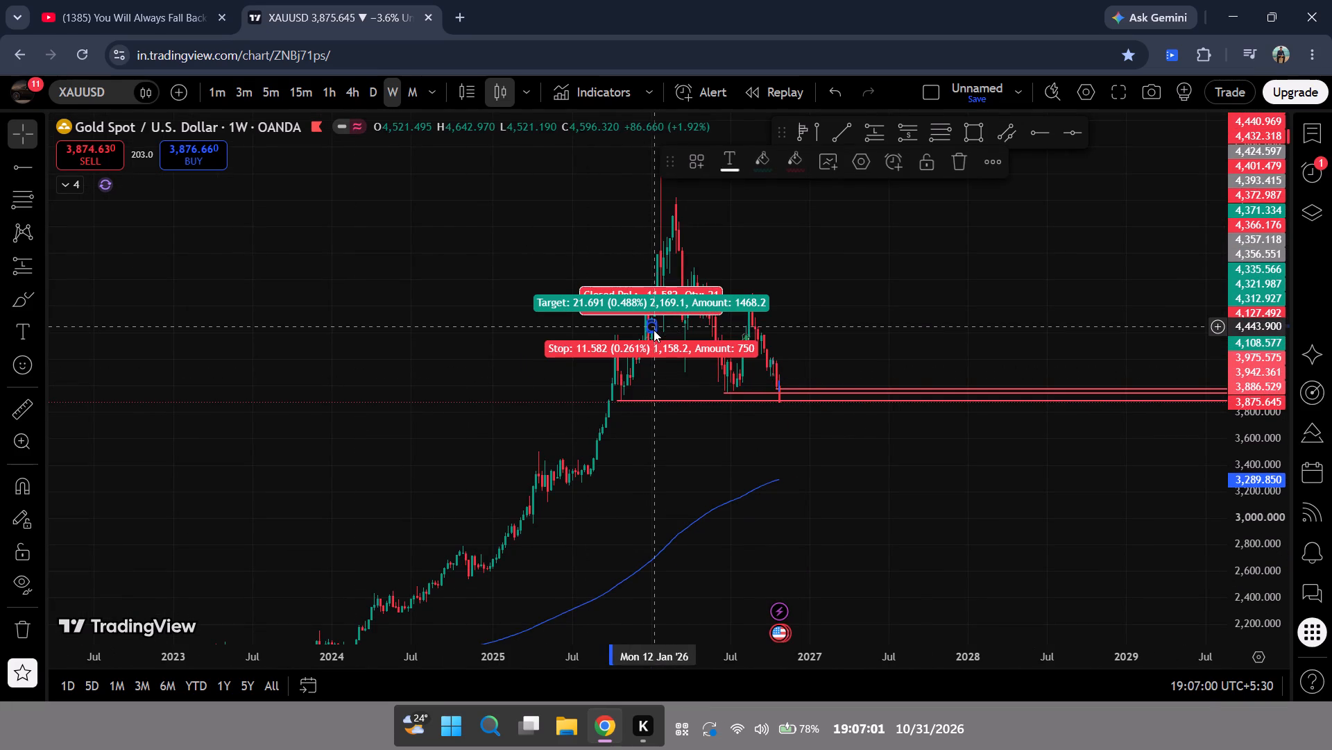
click(949, 170)
scroll(852, 278, up, 6)
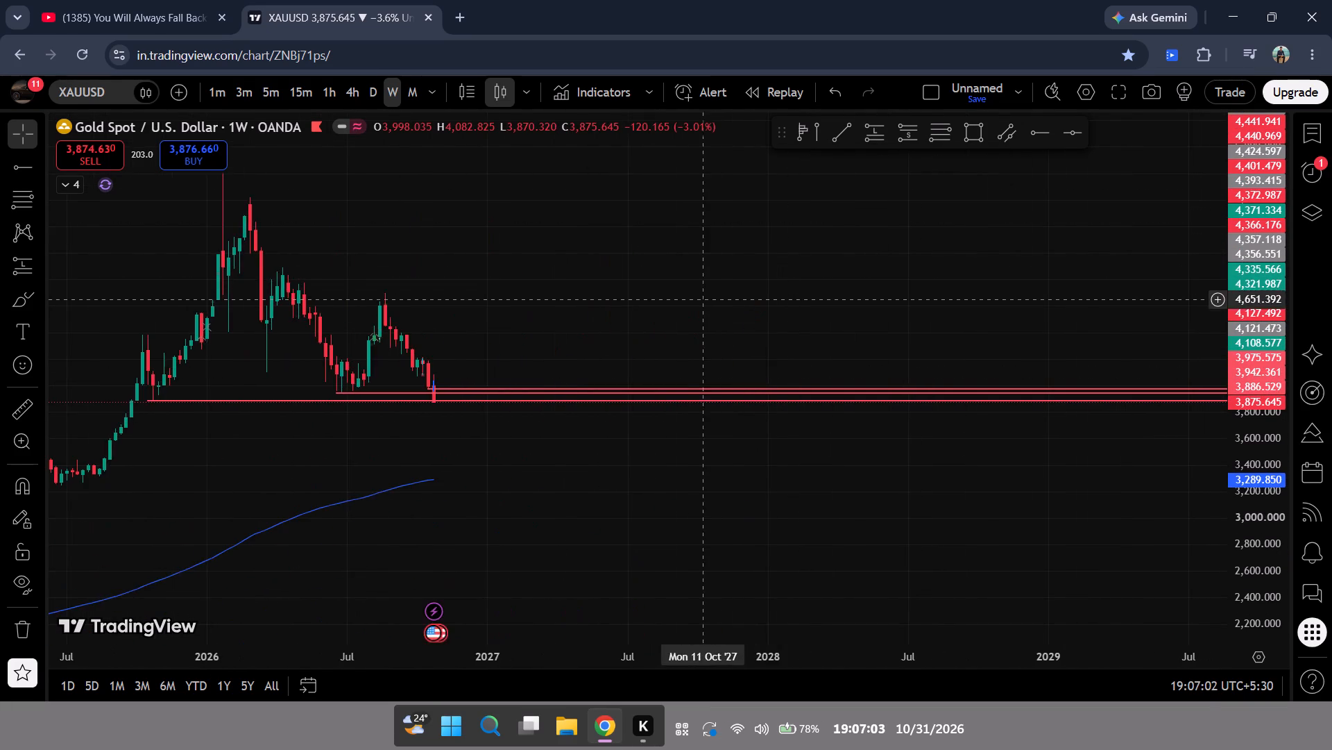
drag(699, 298, 1008, 320)
click(494, 340)
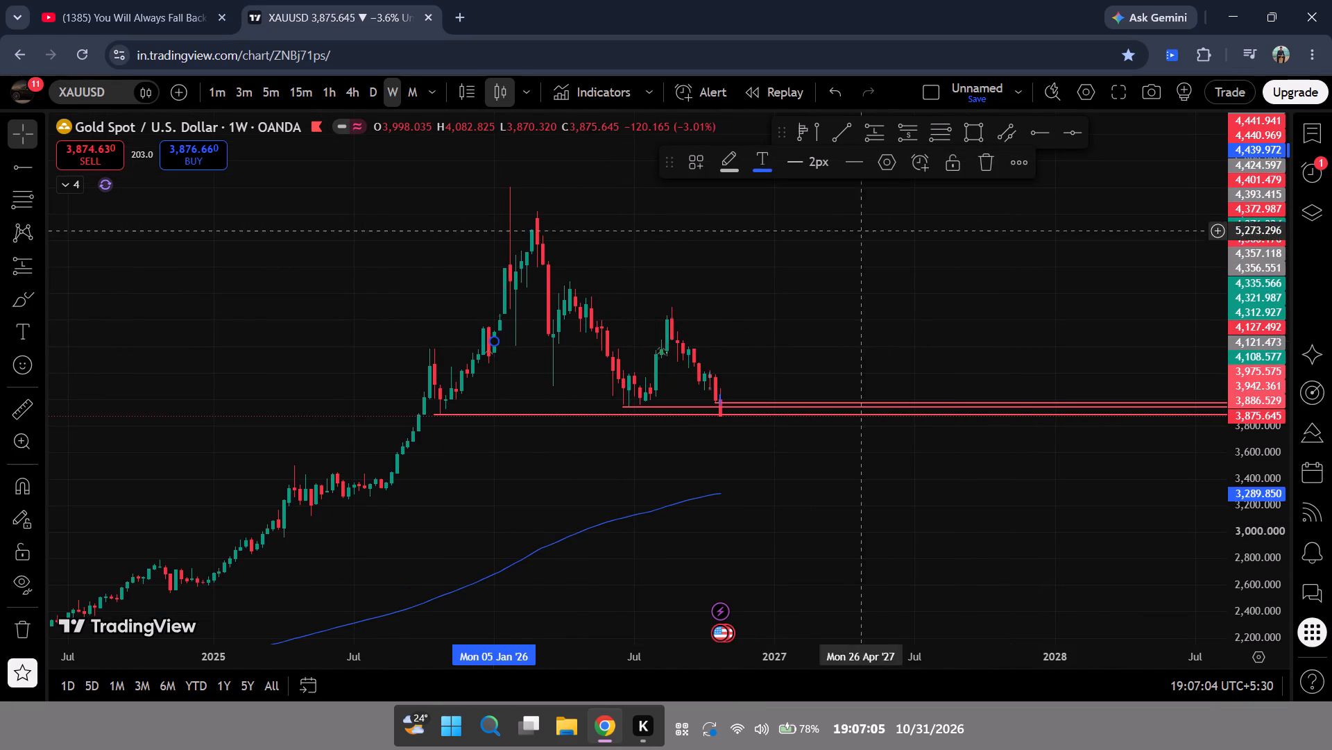
click(976, 169)
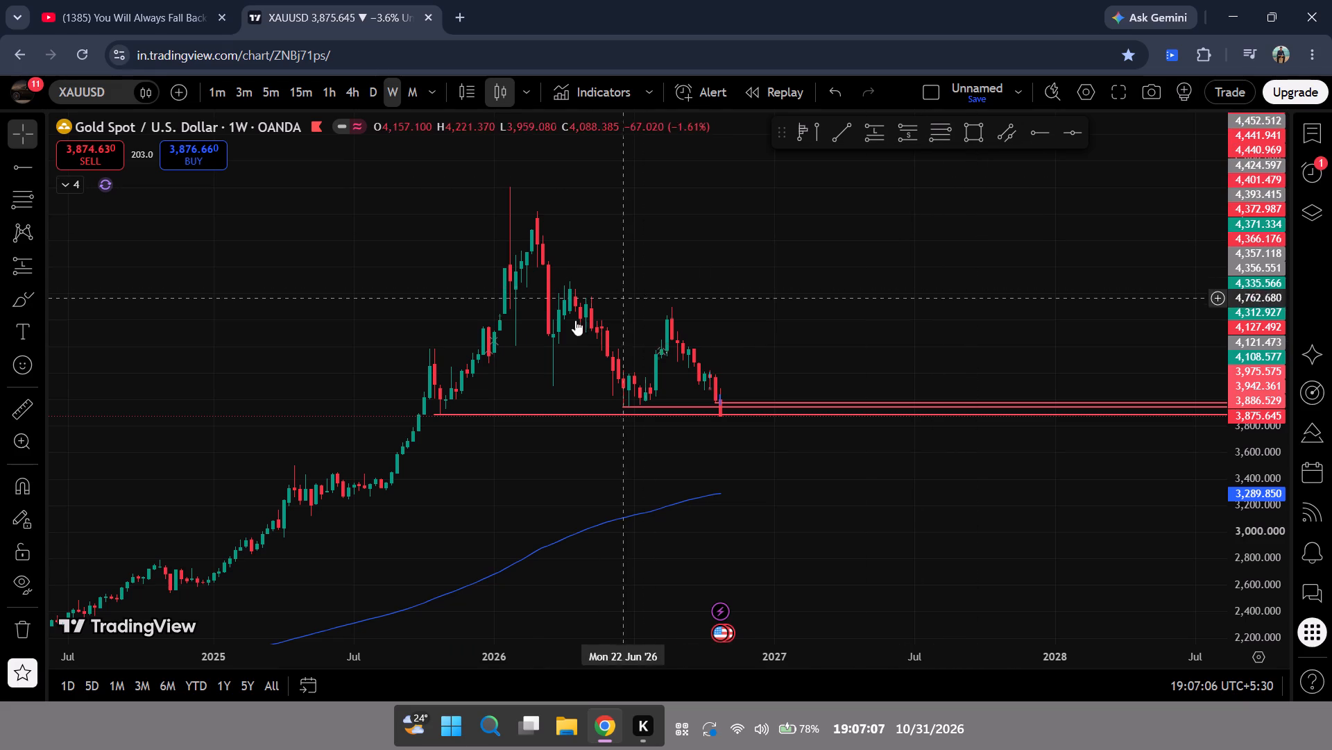
Delete six more drawings, including long and short positions, stacked on the early January 2026 candles.
click(484, 356)
click(962, 172)
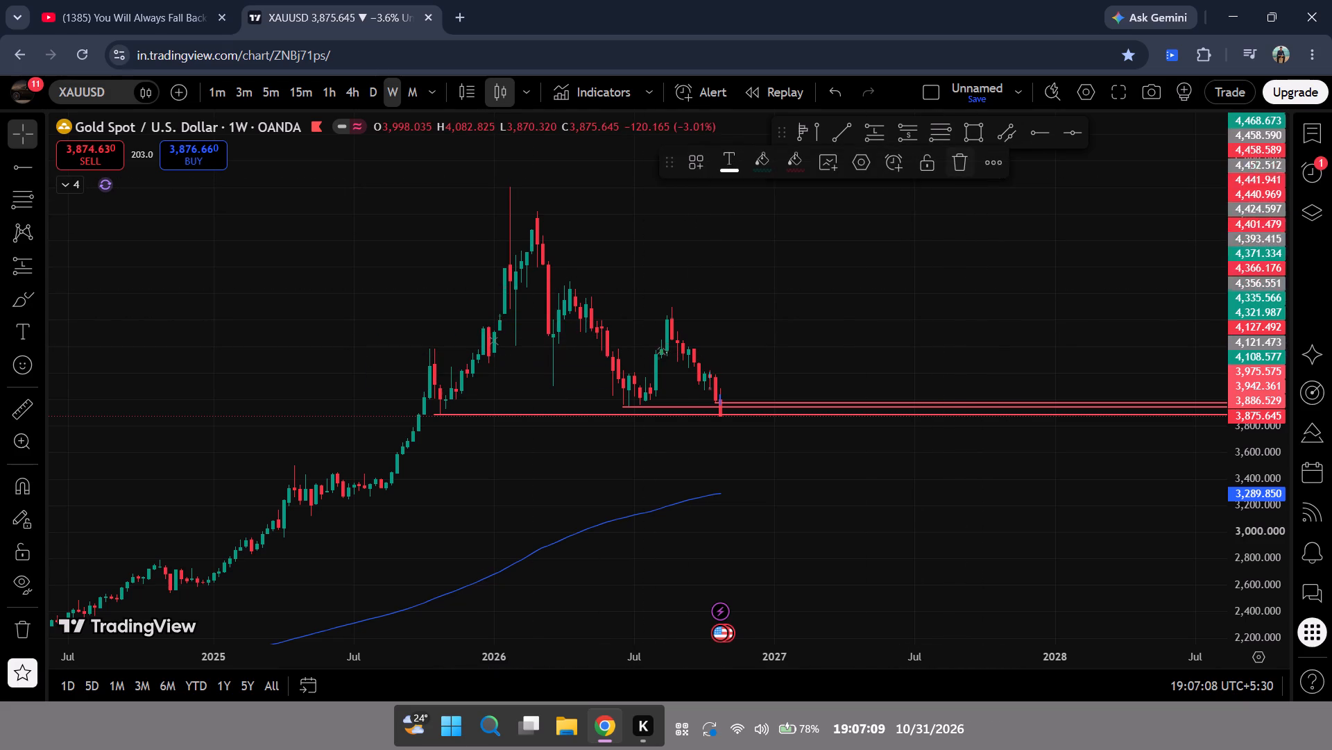
click(497, 345)
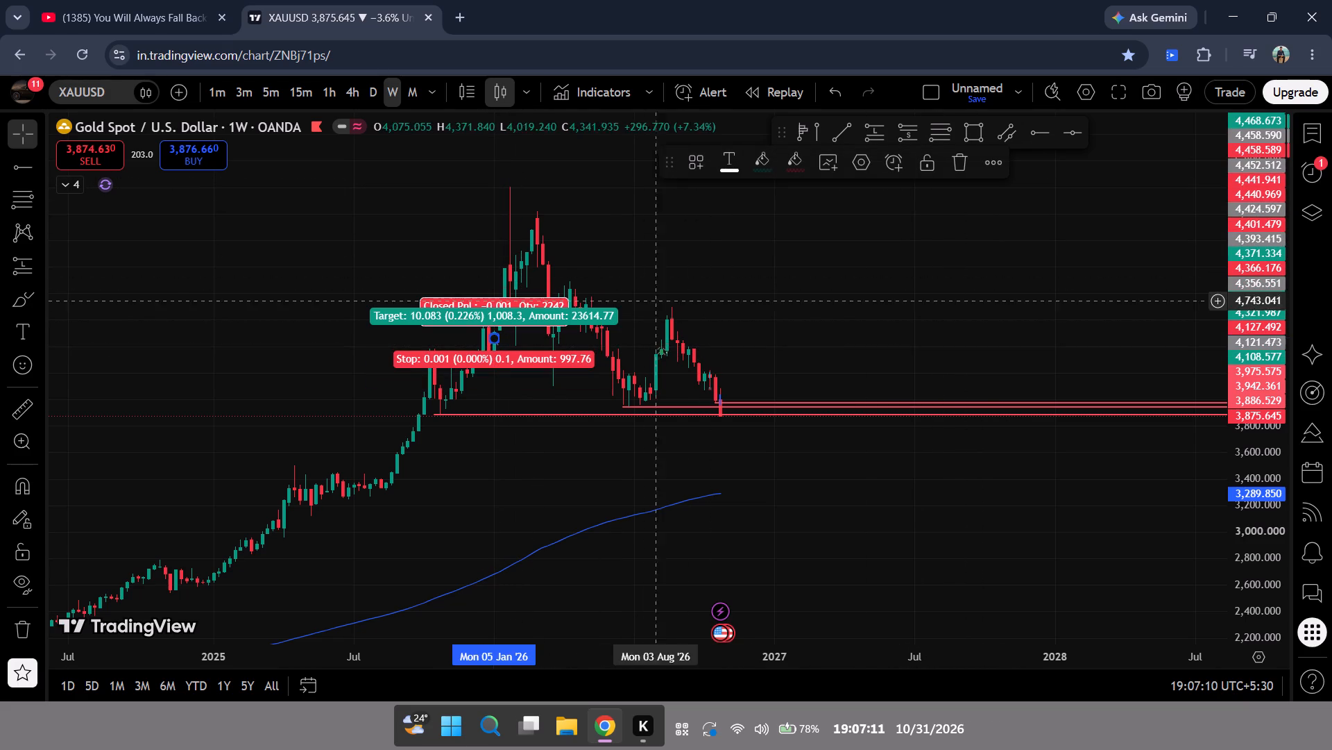
click(959, 167)
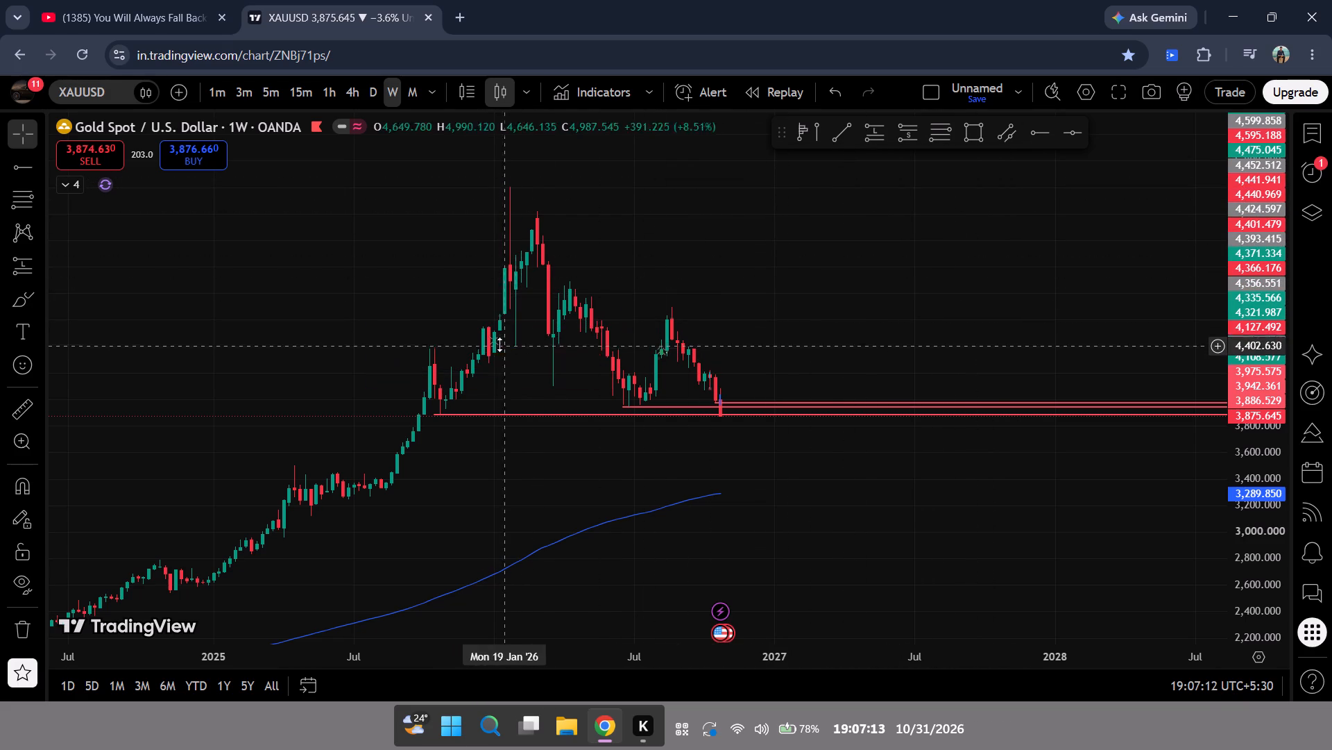
click(496, 343)
click(965, 157)
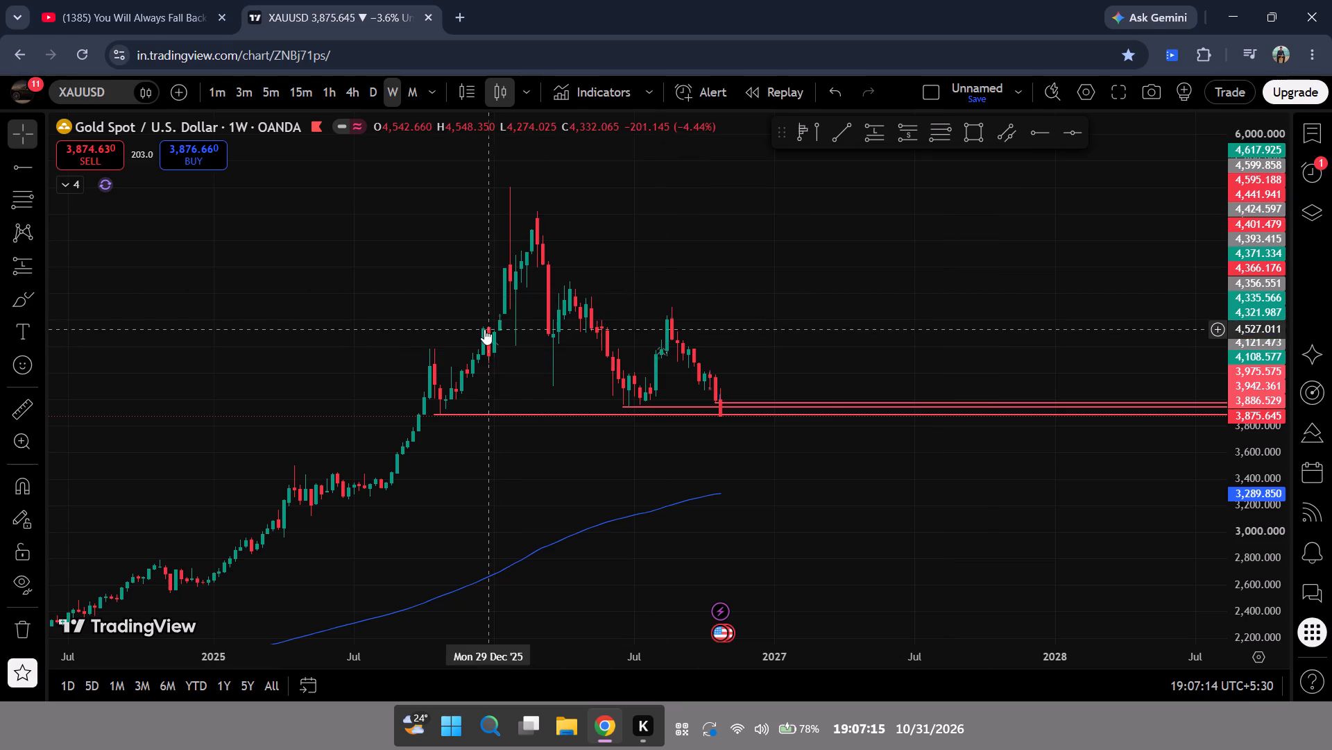
click(492, 341)
click(1009, 157)
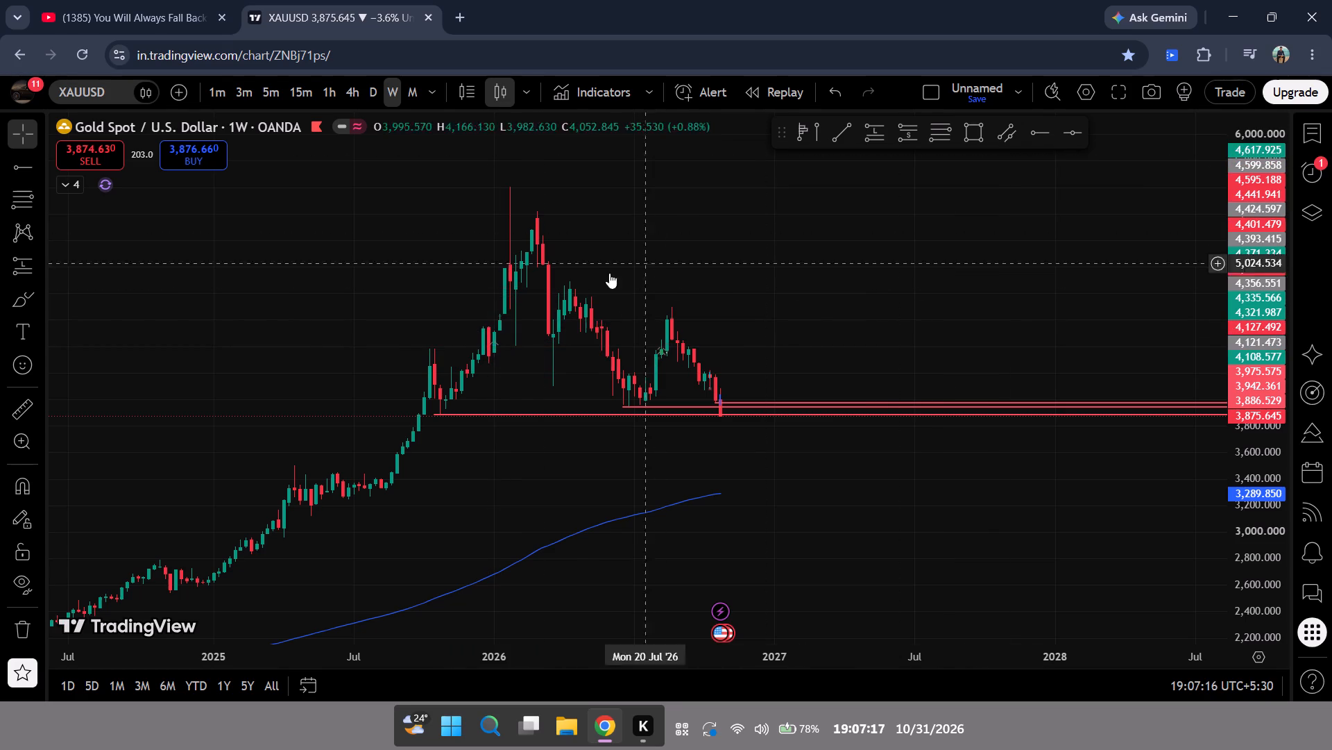
click(493, 348)
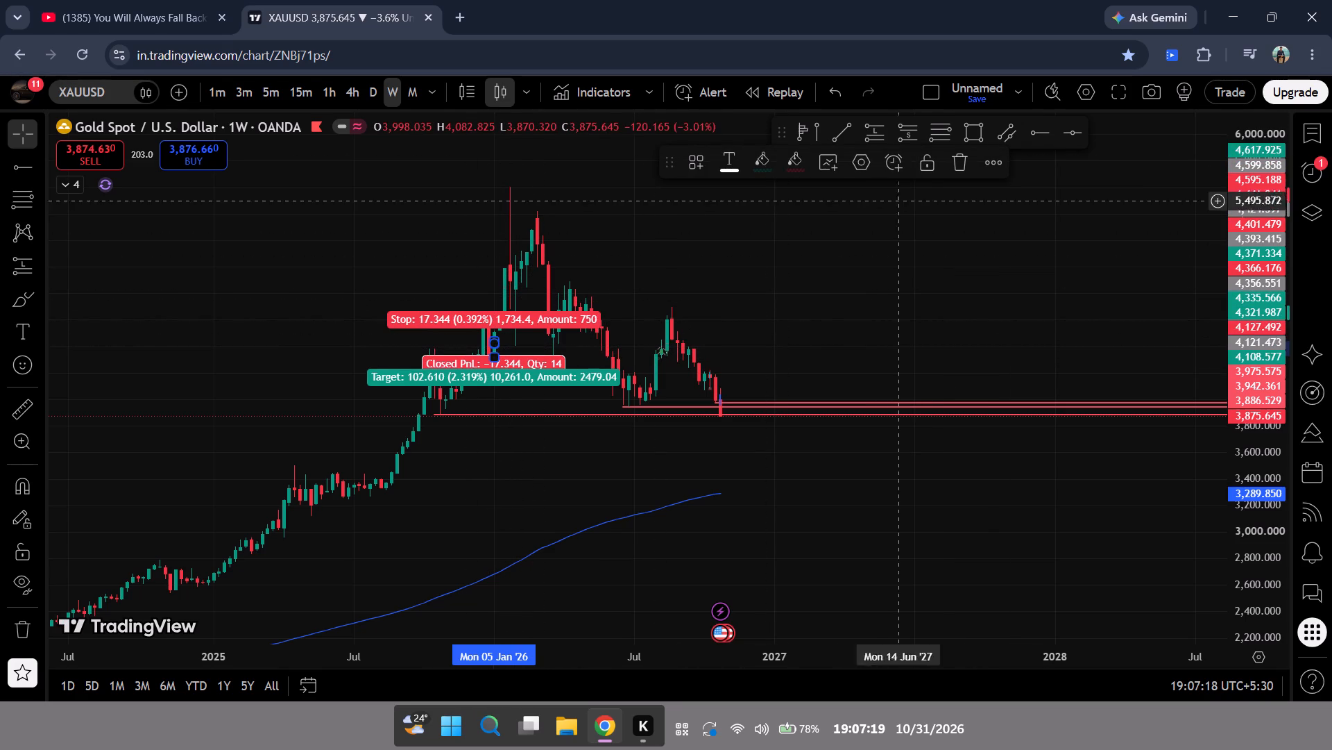
click(955, 177)
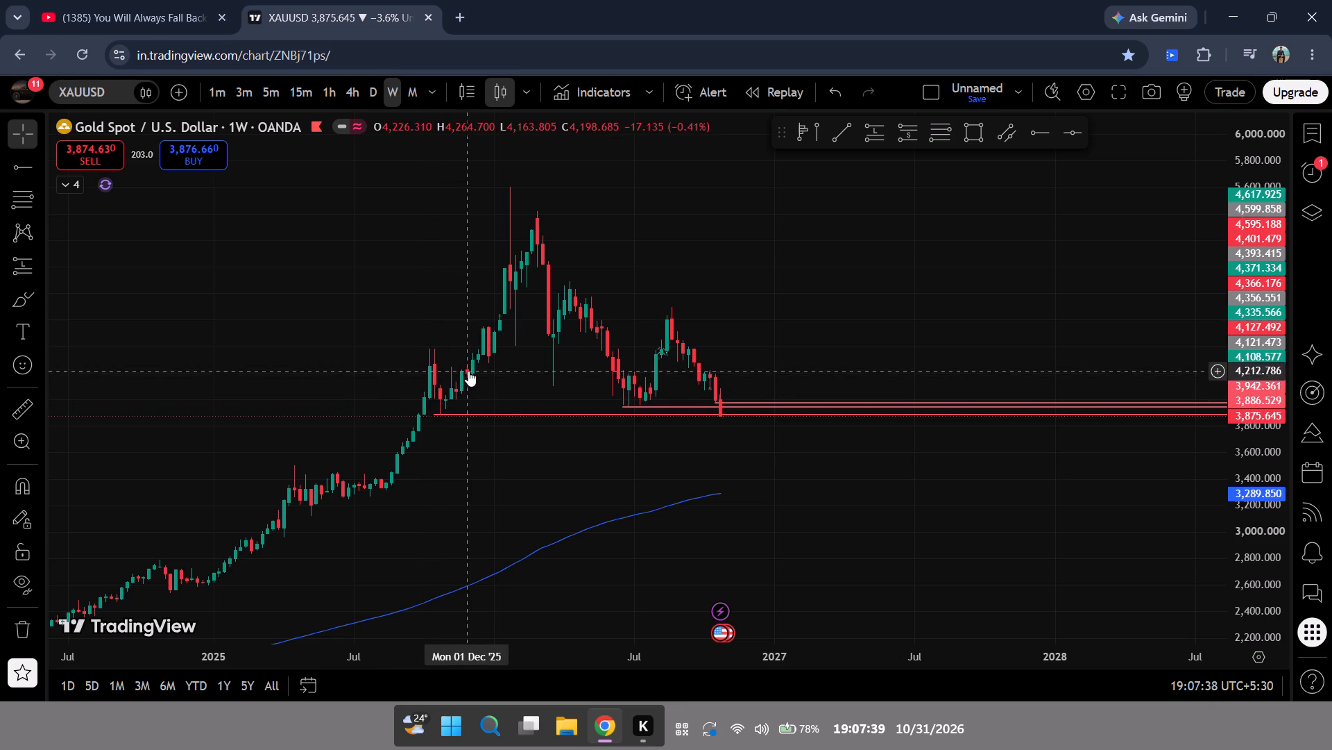
click(500, 315)
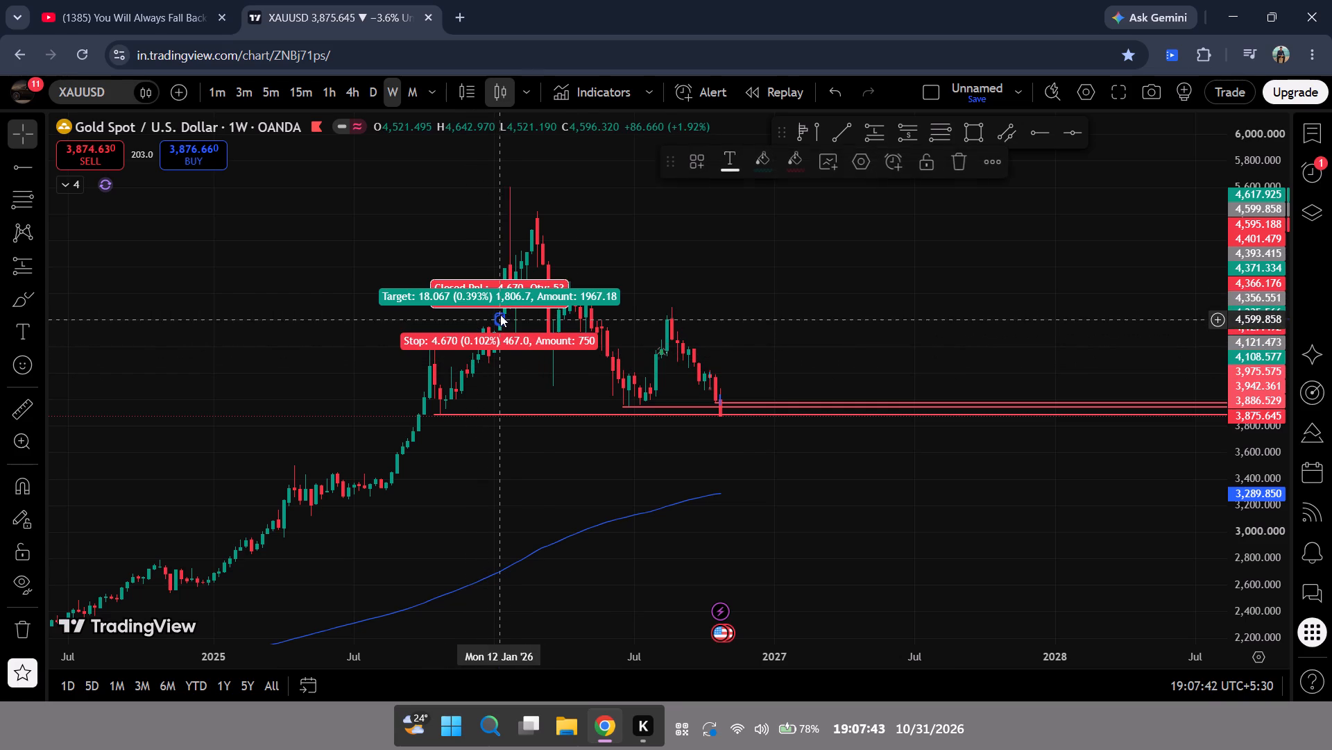
click(944, 154)
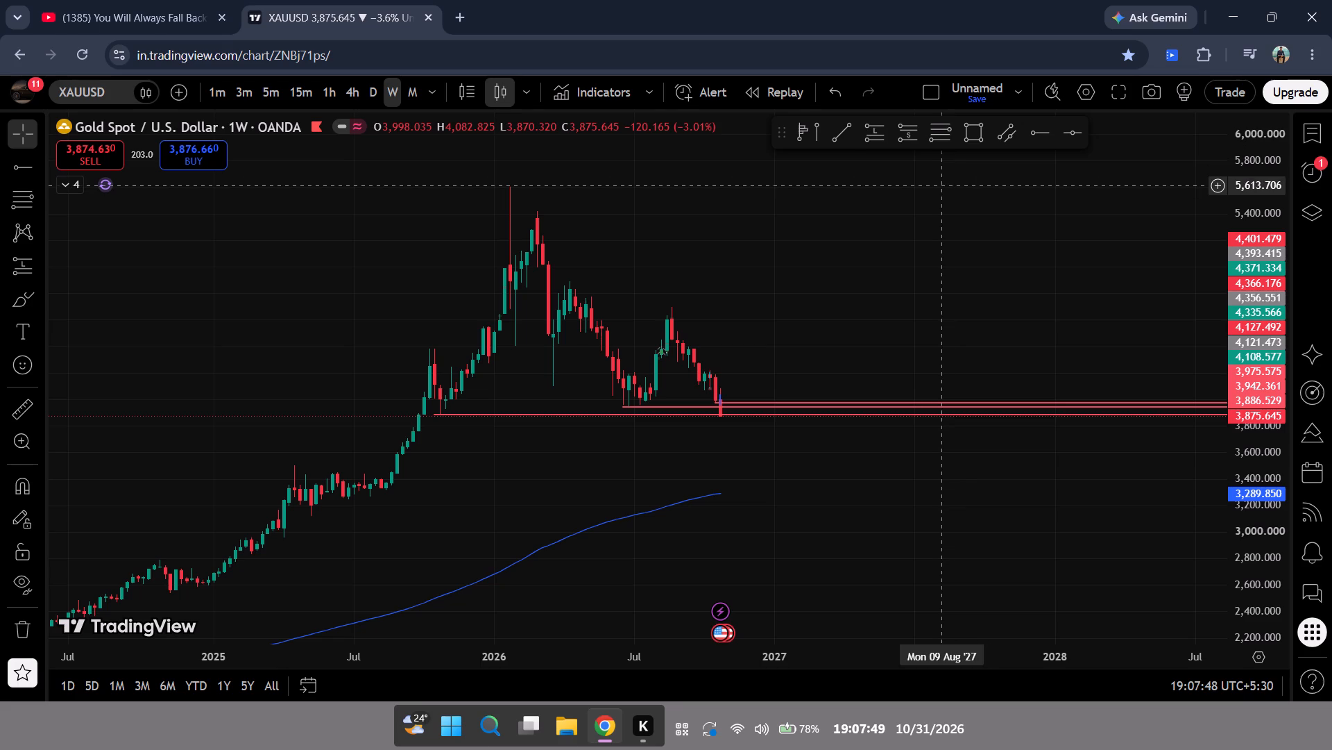
Delete the small drawings, mostly rectangles, clustered on the weekly candles around 10 to 17 August 2026.
click(659, 350)
click(1015, 166)
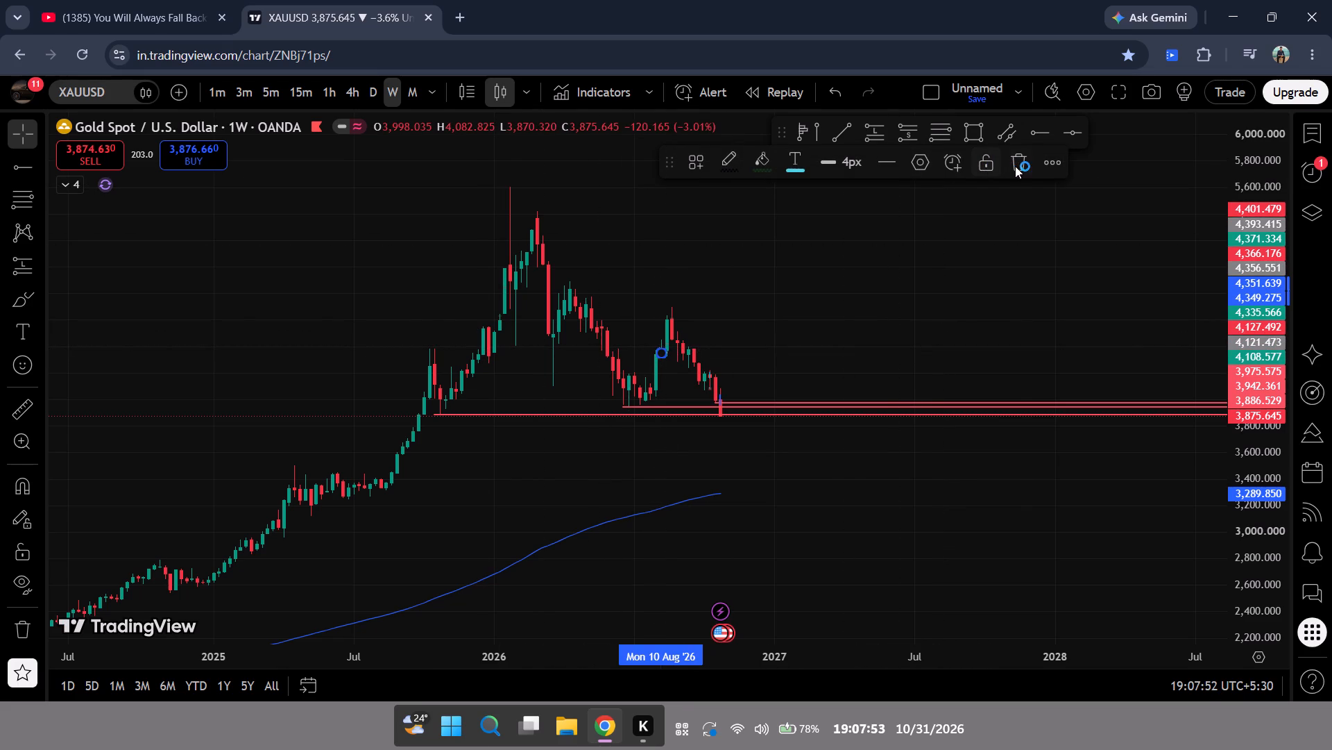
click(668, 349)
click(978, 166)
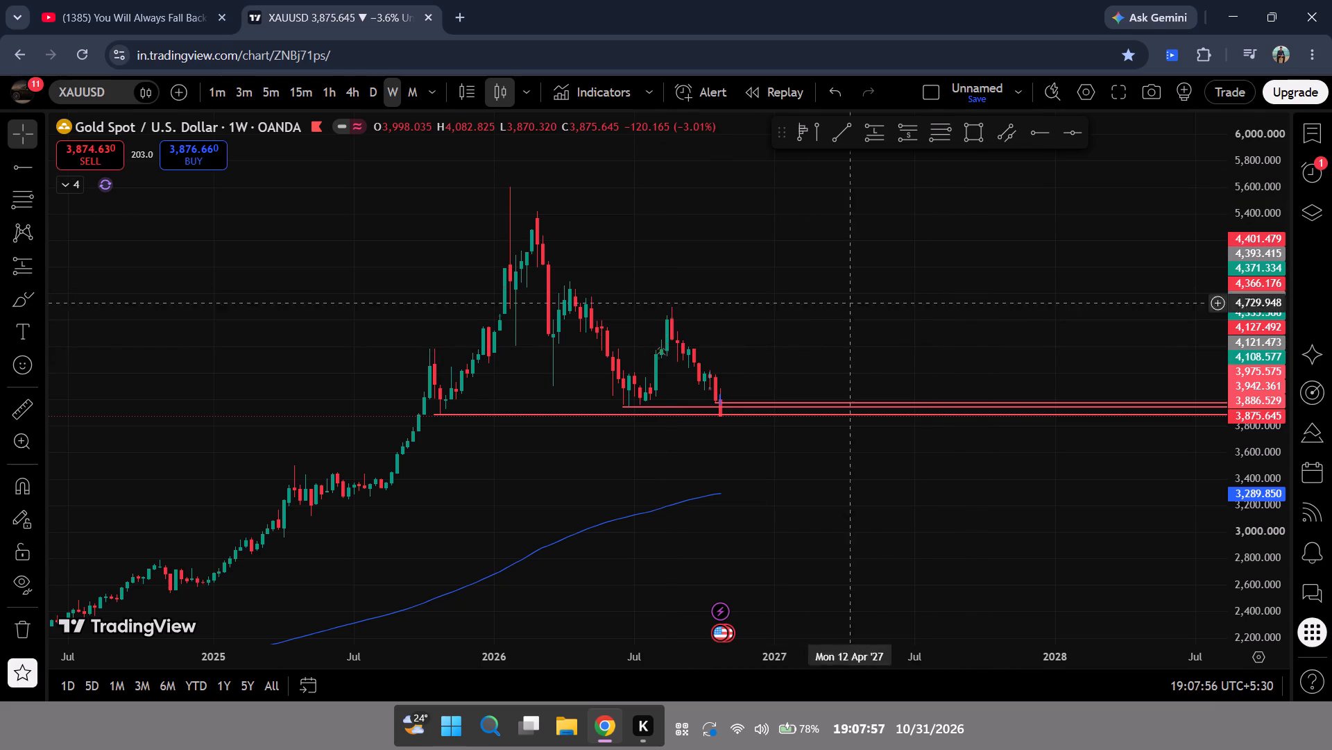
click(664, 353)
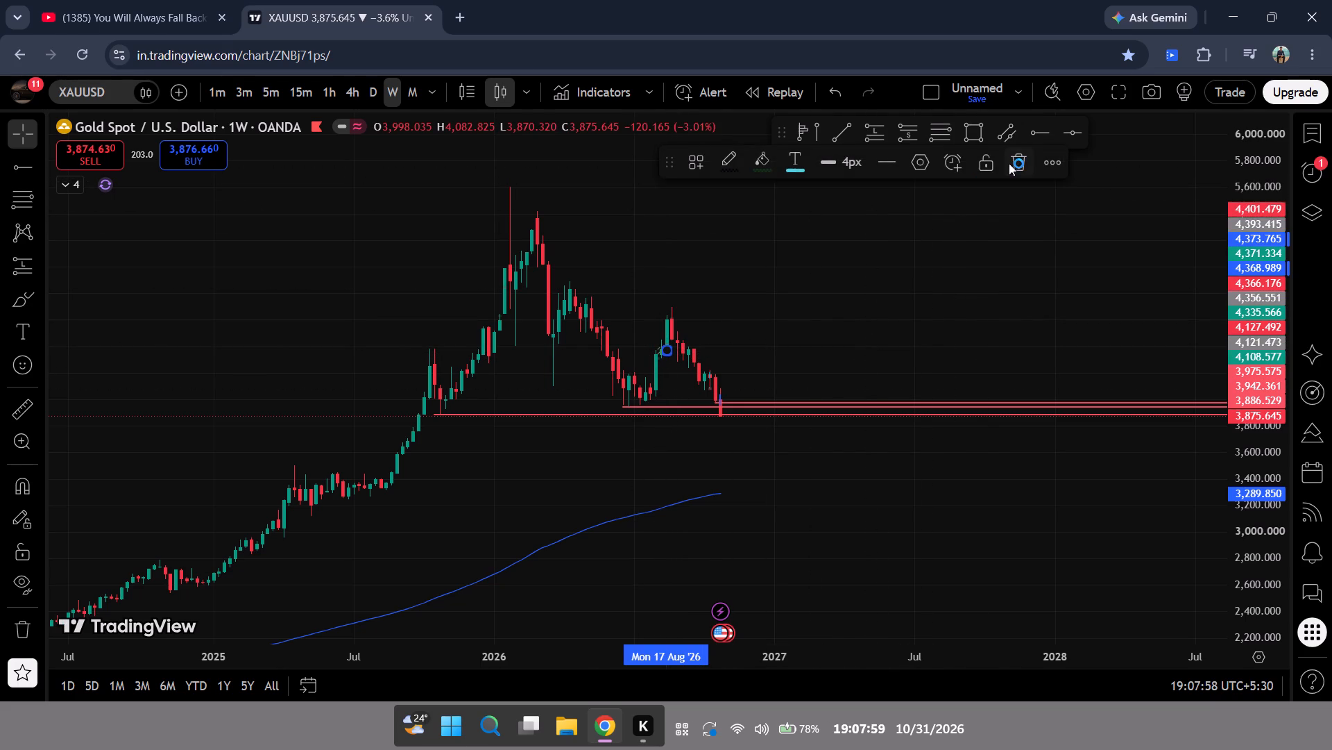
click(1009, 163)
click(660, 349)
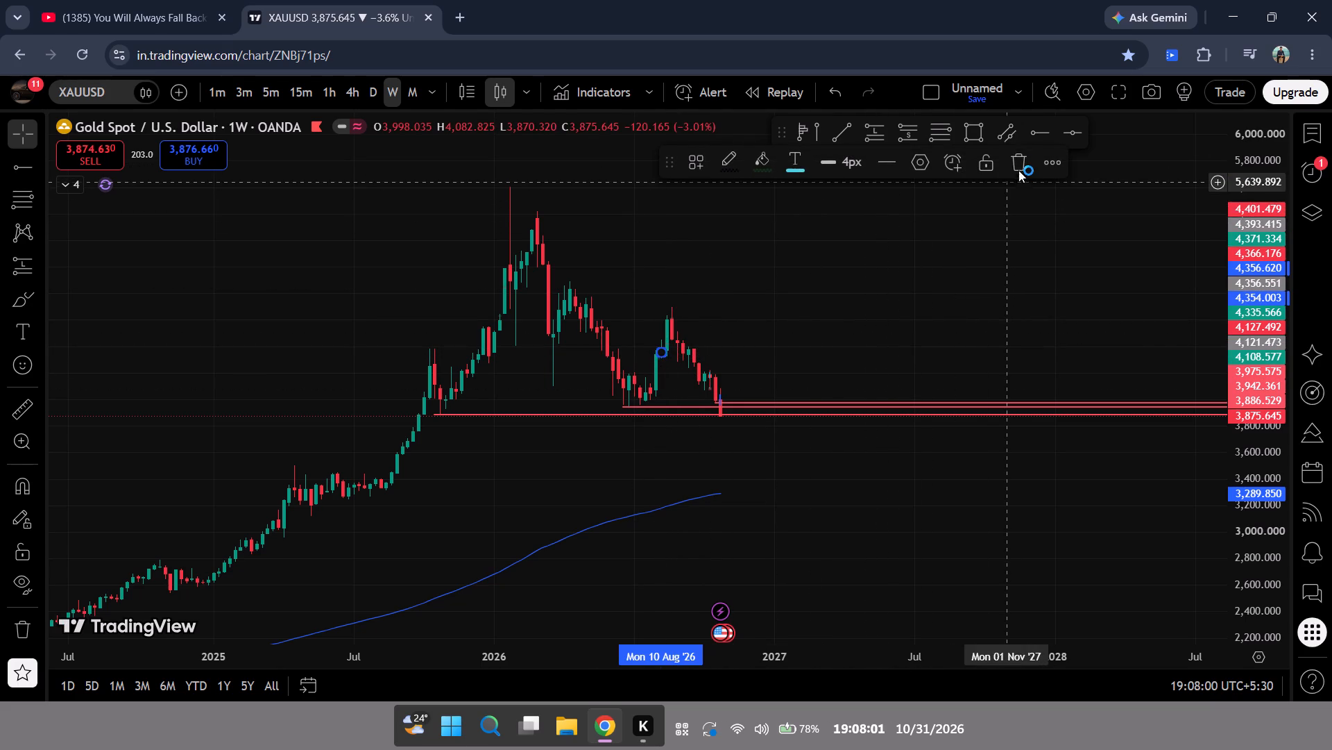
click(1018, 169)
click(661, 356)
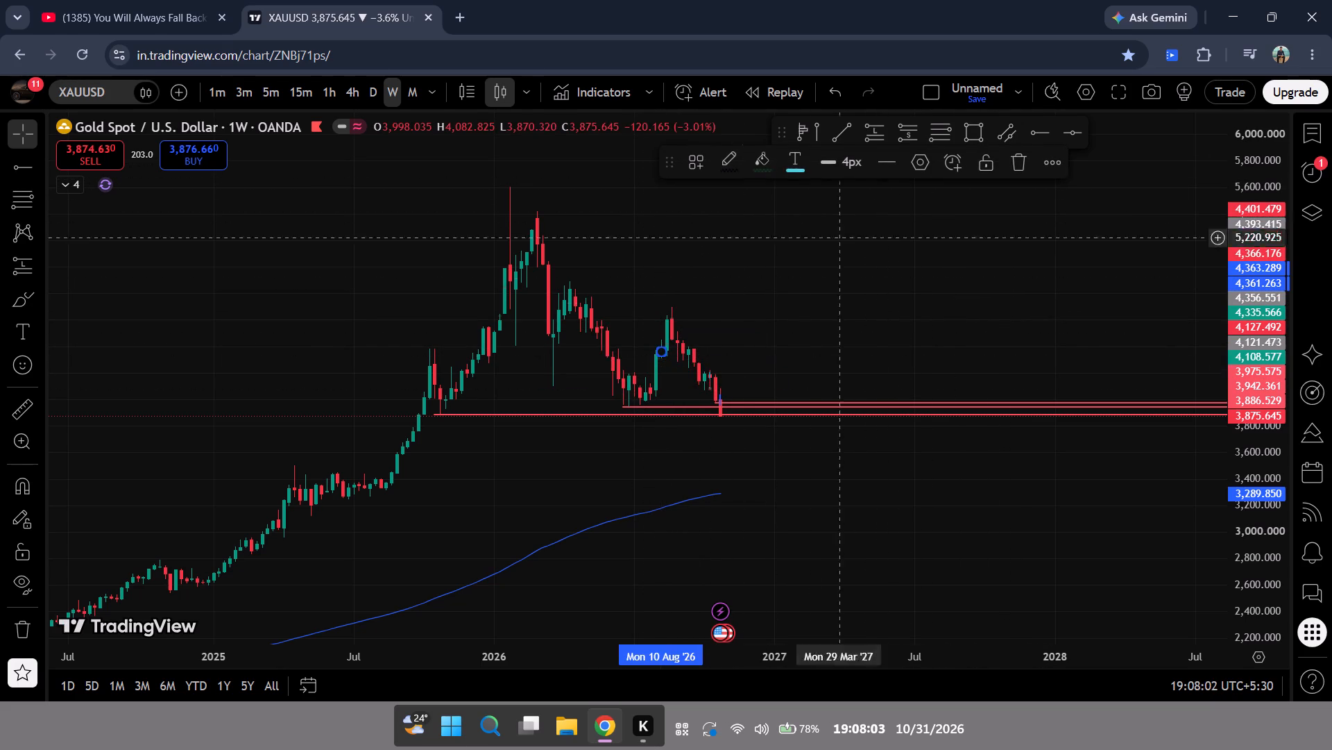
click(1002, 157)
click(662, 343)
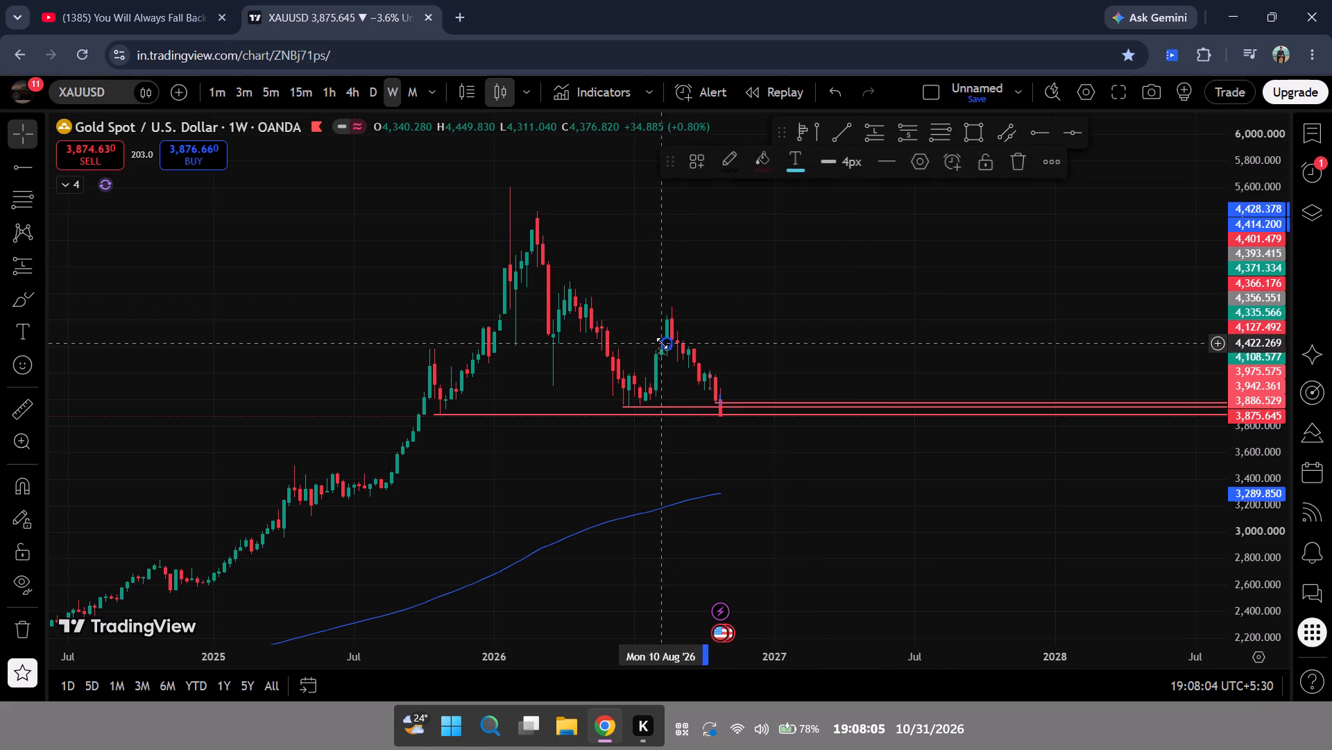
click(1022, 161)
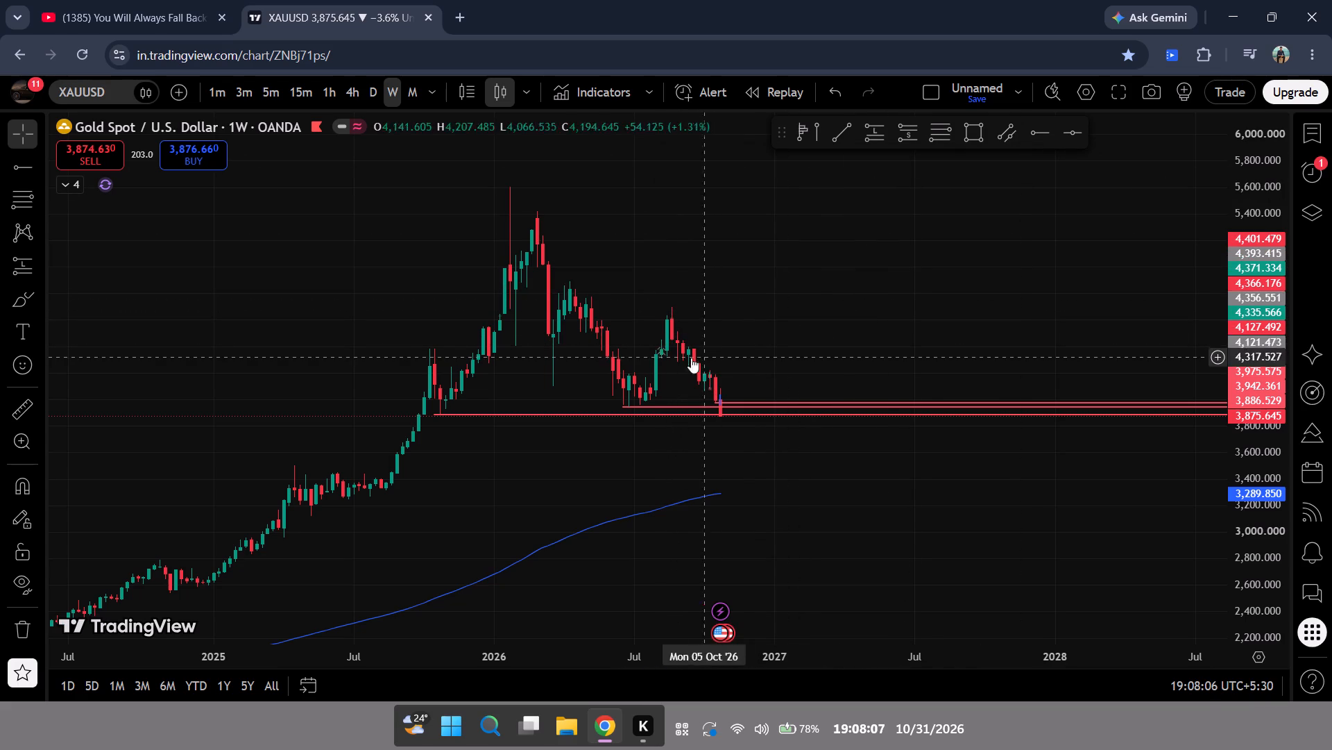
click(665, 350)
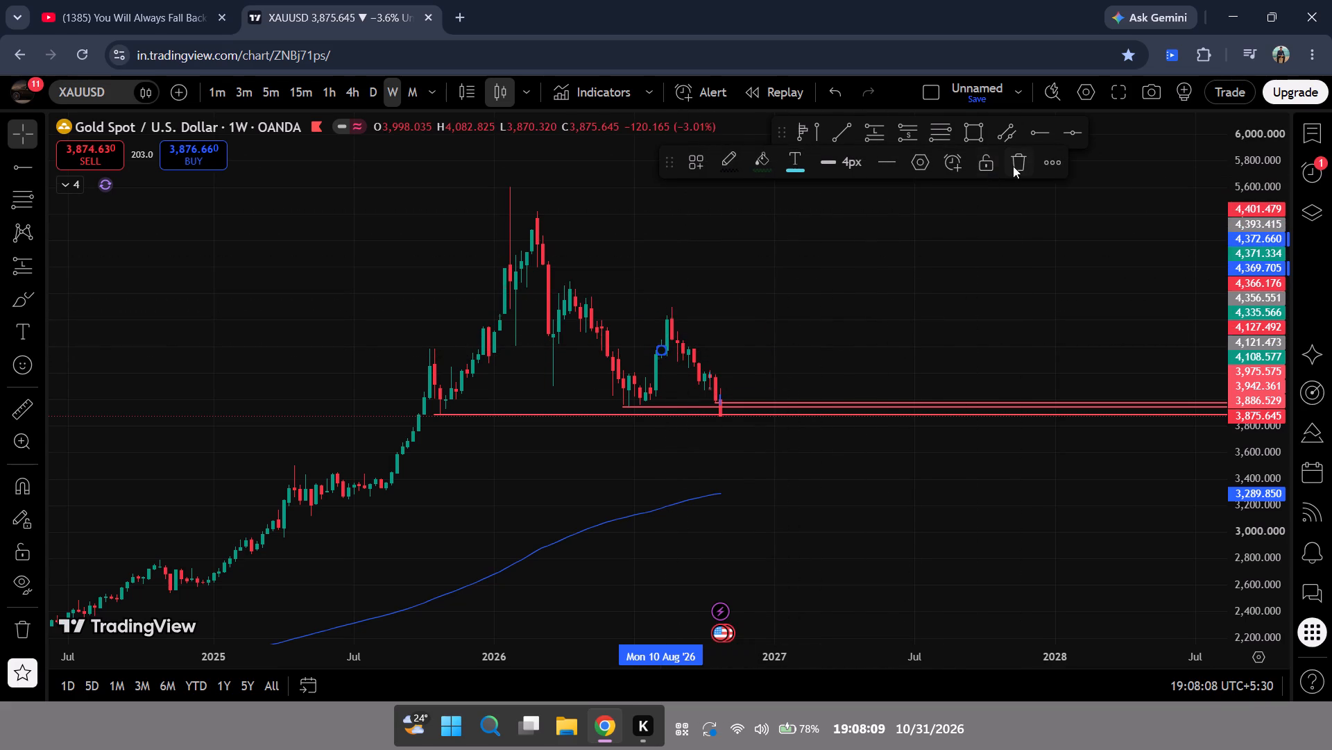
click(1013, 166)
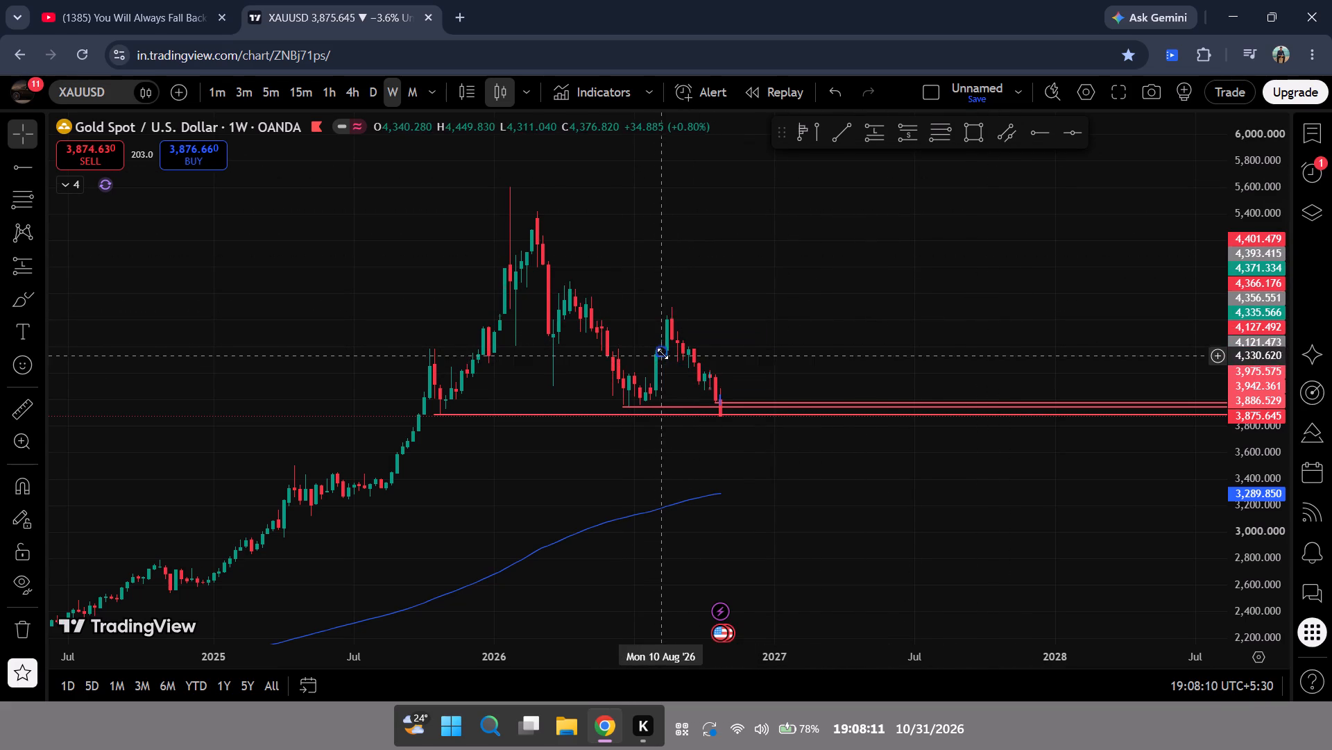
click(663, 353)
click(1011, 166)
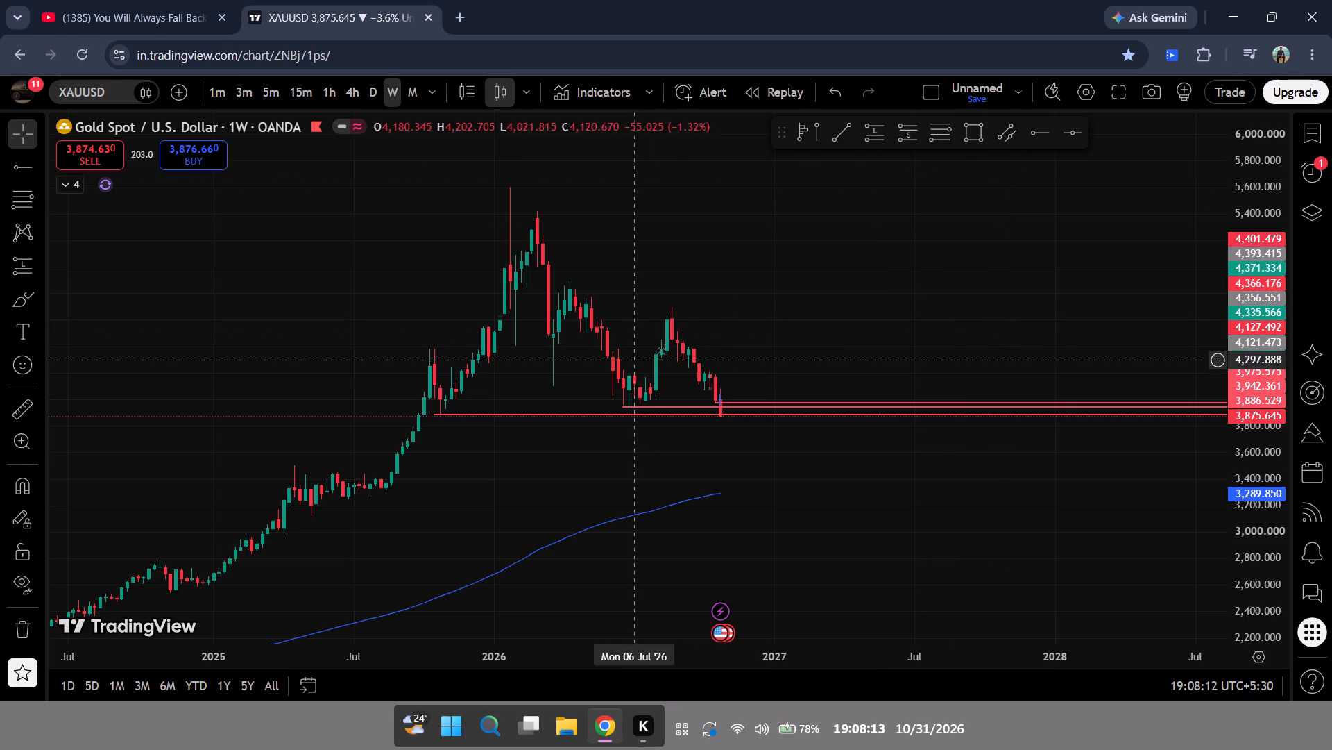
Delete the two short position drawings and the small rectangle left at the 10 August 2026 candle.
click(658, 351)
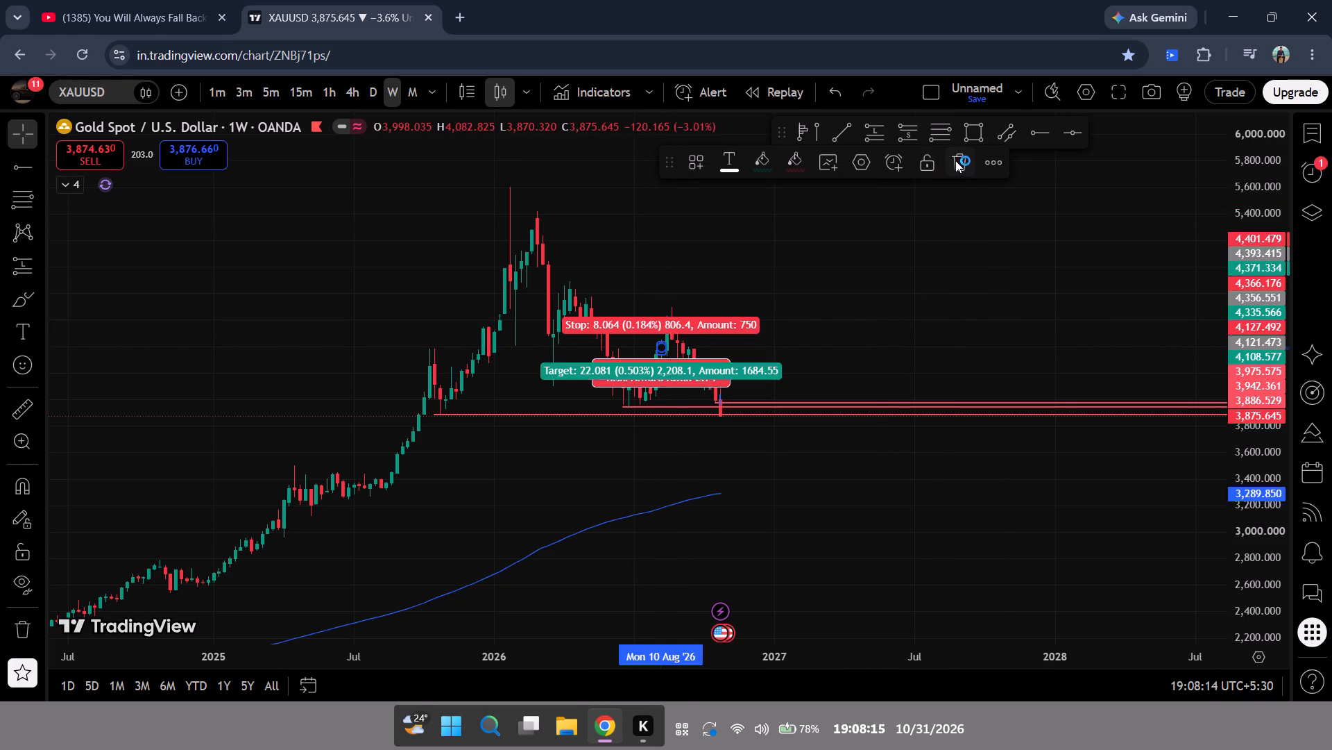
click(955, 160)
click(656, 356)
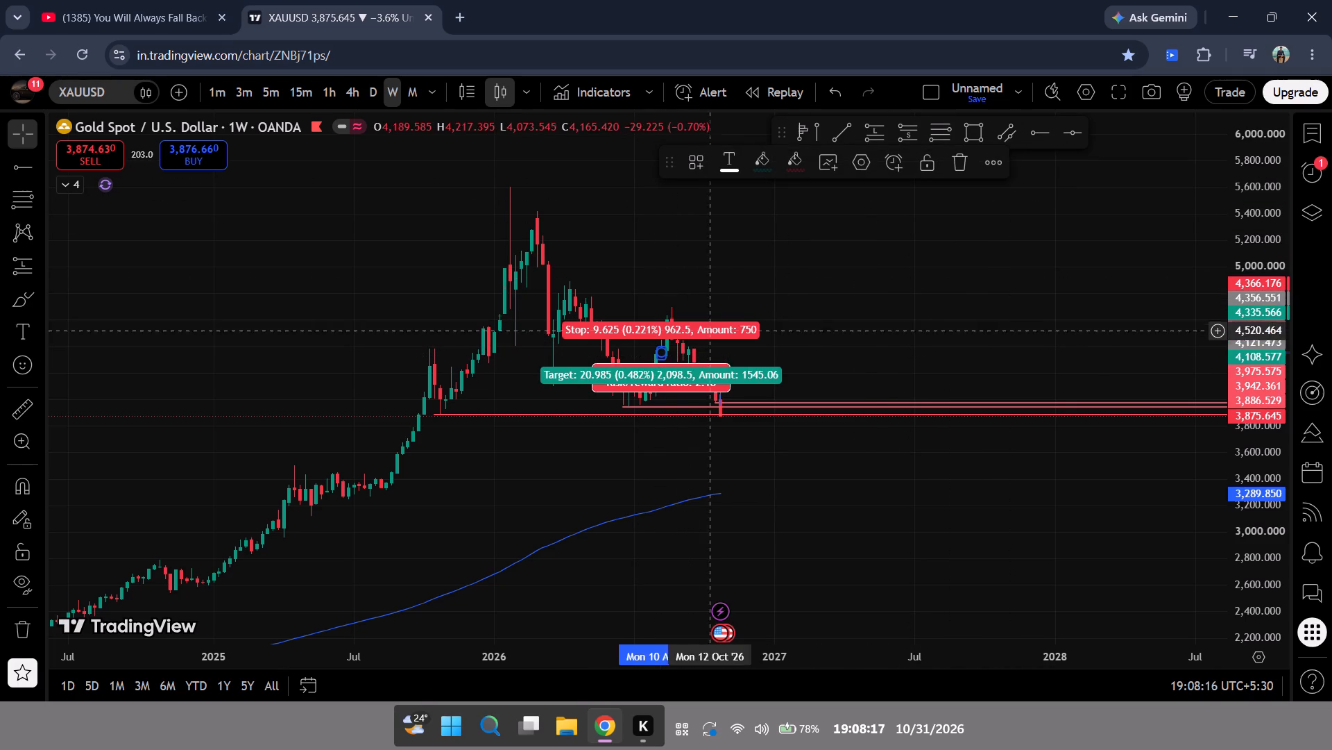
click(959, 160)
click(658, 362)
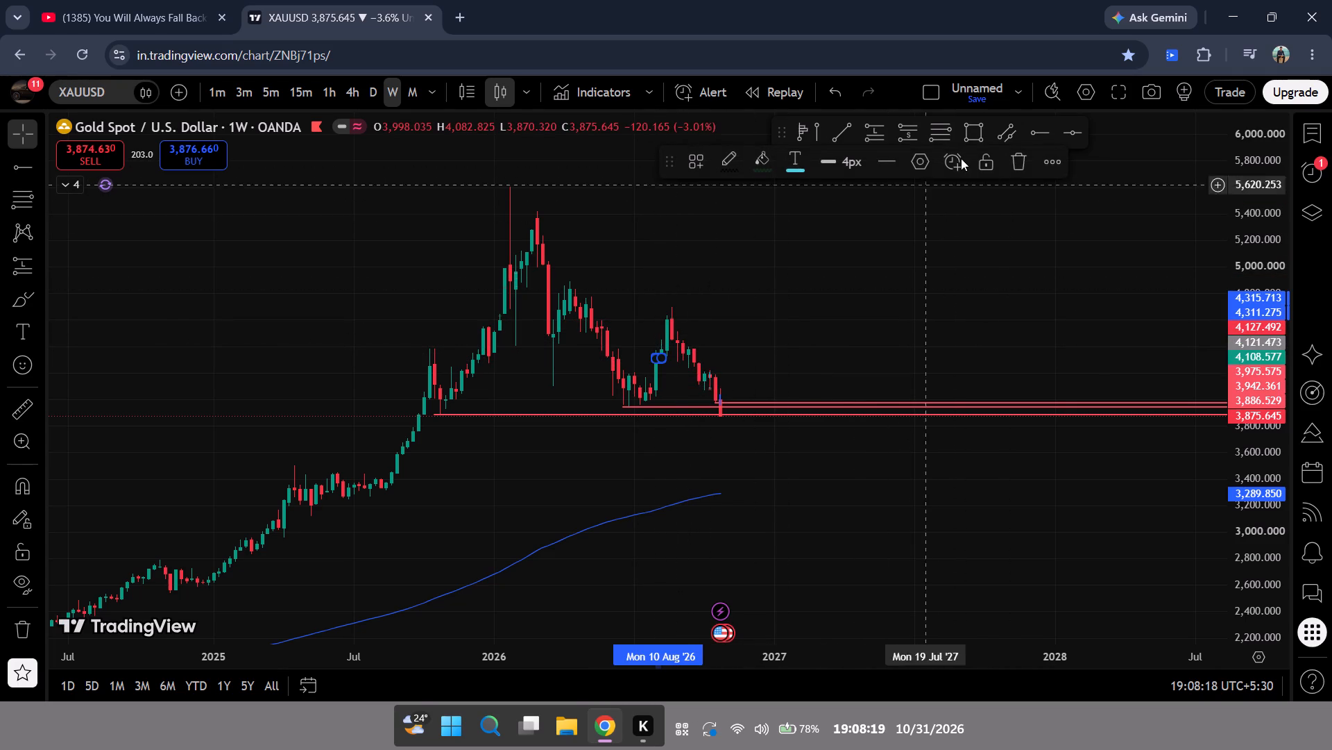
click(1002, 152)
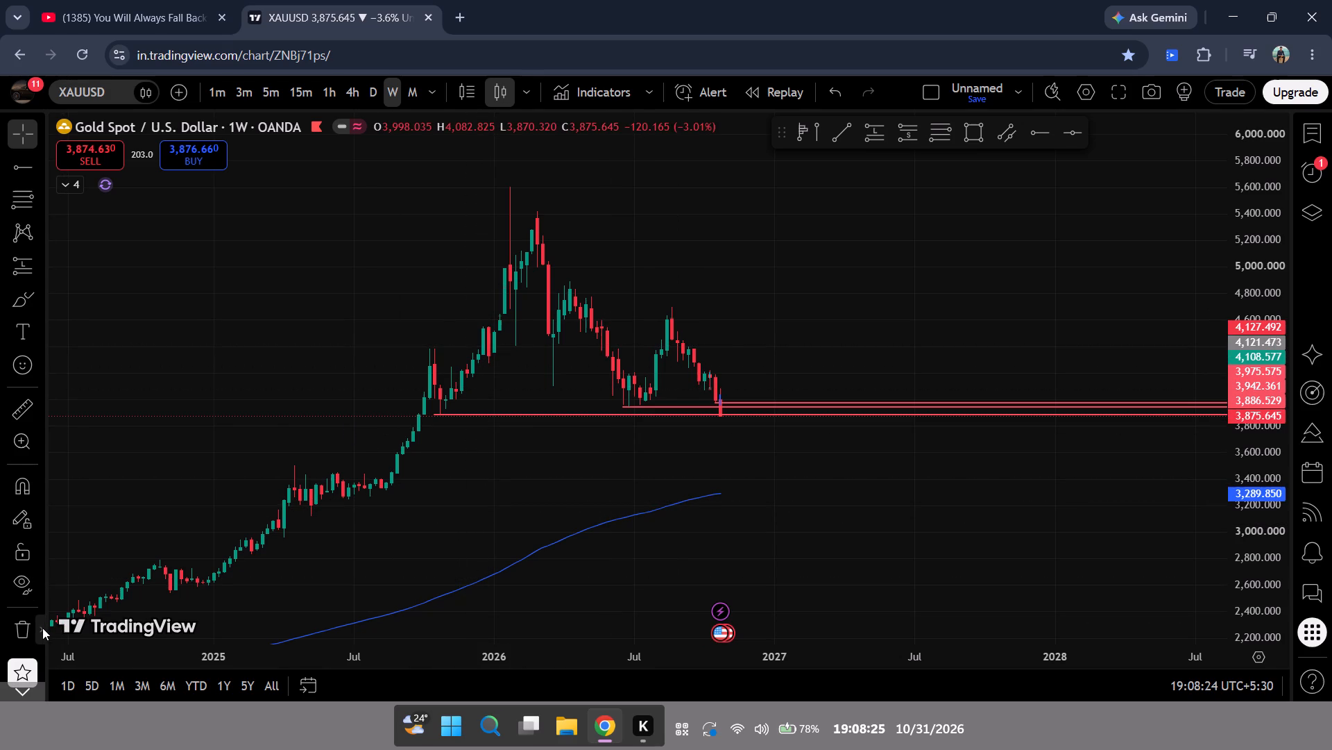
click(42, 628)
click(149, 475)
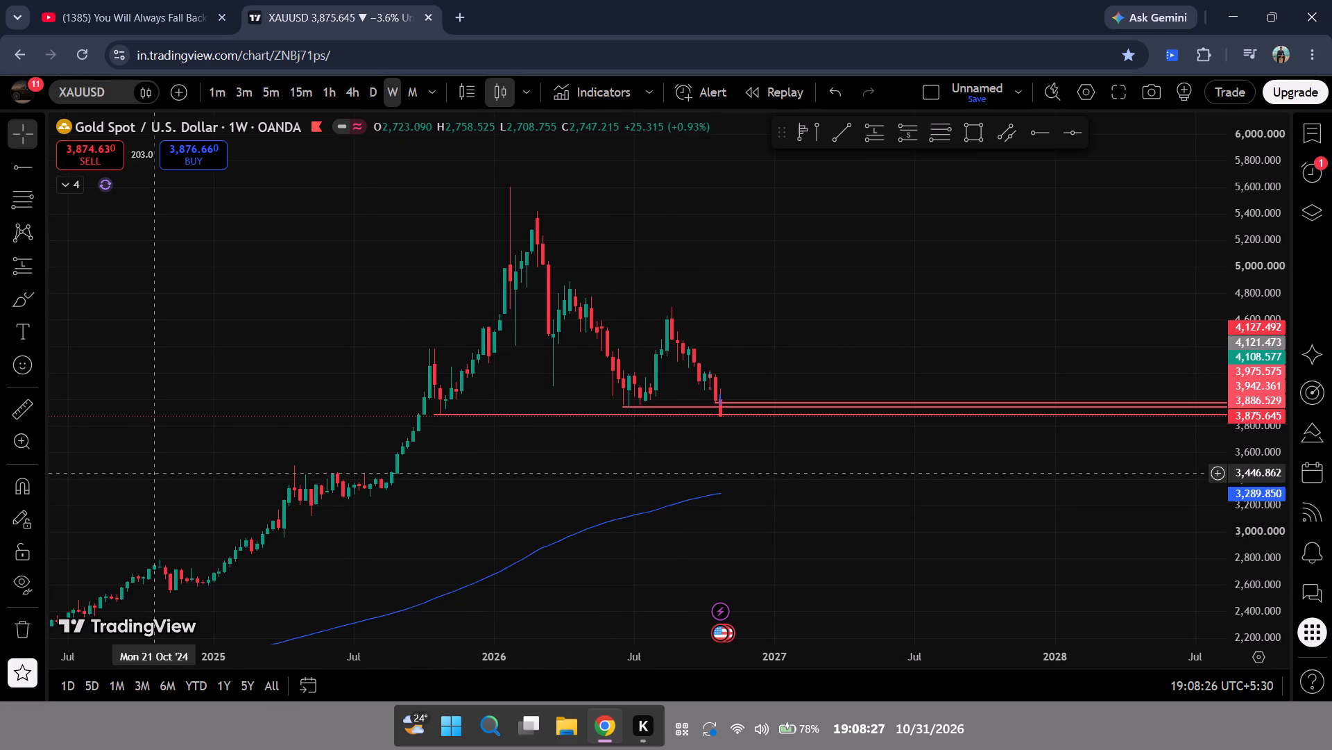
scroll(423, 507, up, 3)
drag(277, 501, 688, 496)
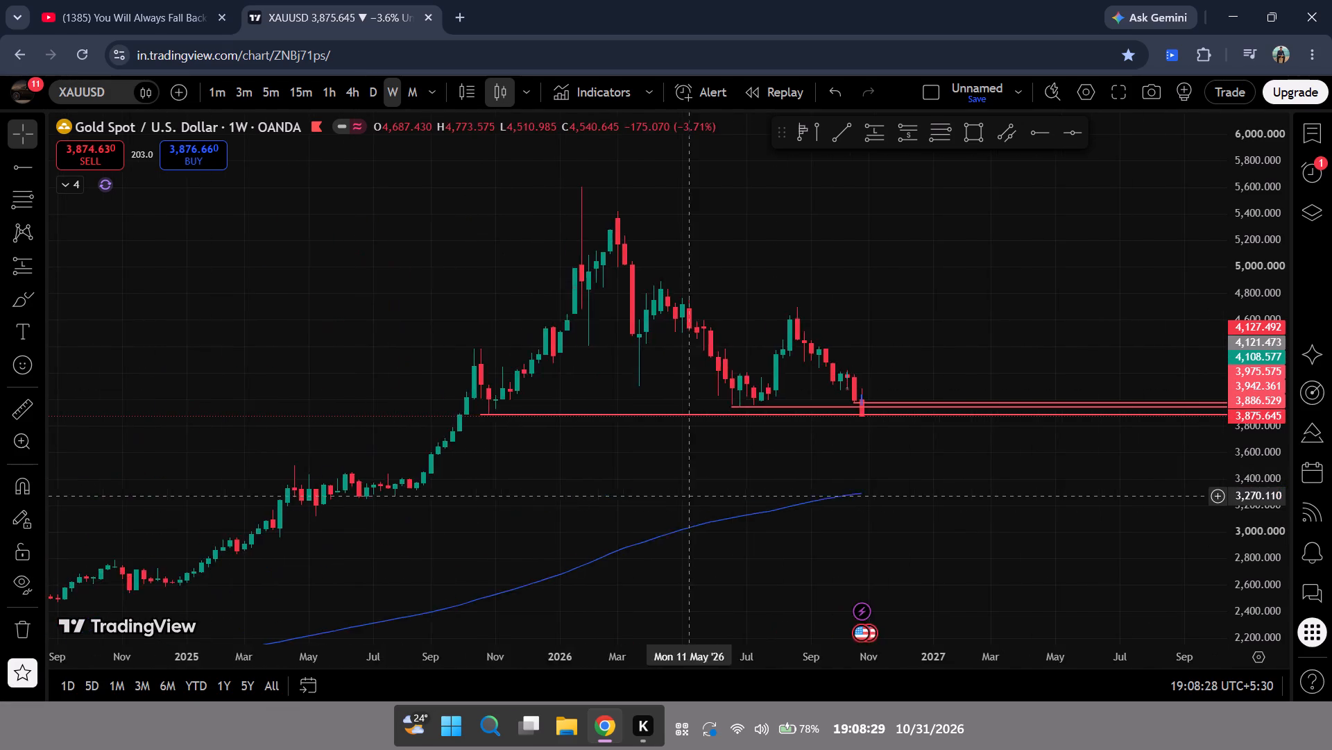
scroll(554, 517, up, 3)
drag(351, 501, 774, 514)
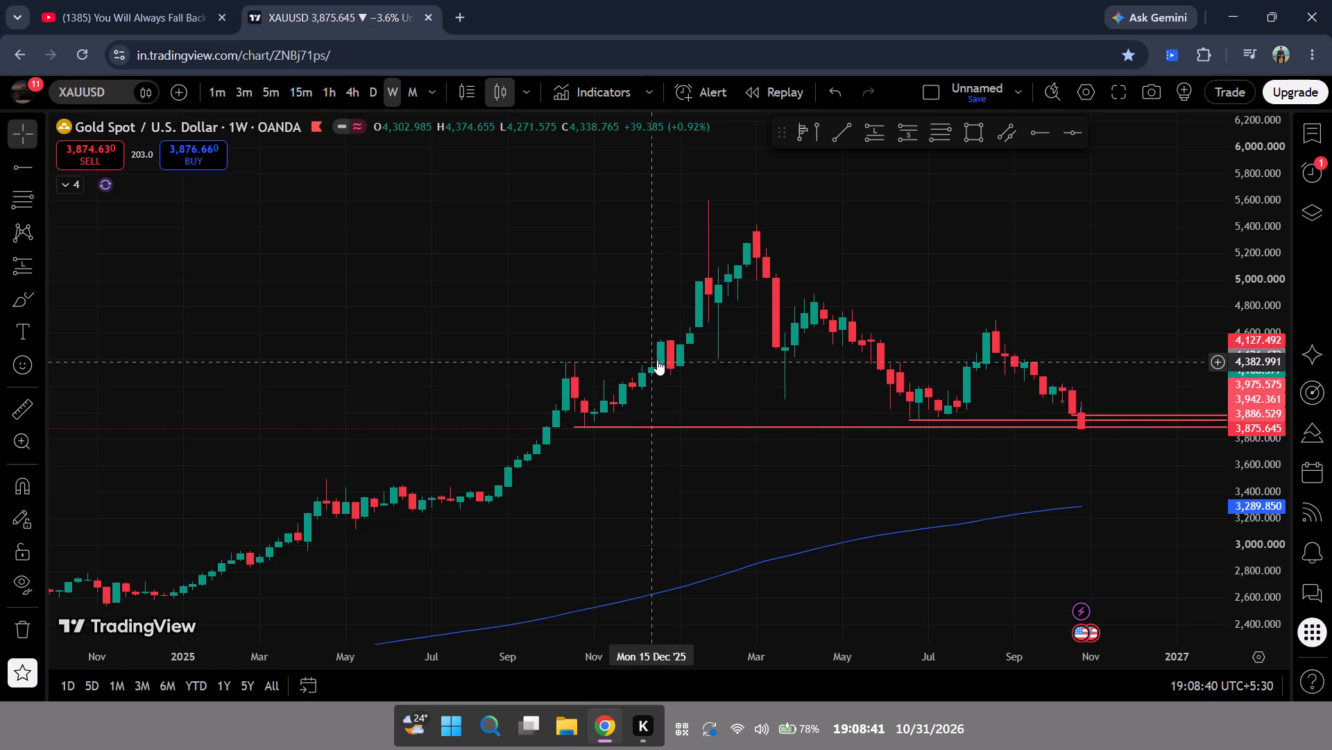
Delete the two small rectangle drawings at the 12 January and 19 January 2026 weekly candles.
click(692, 327)
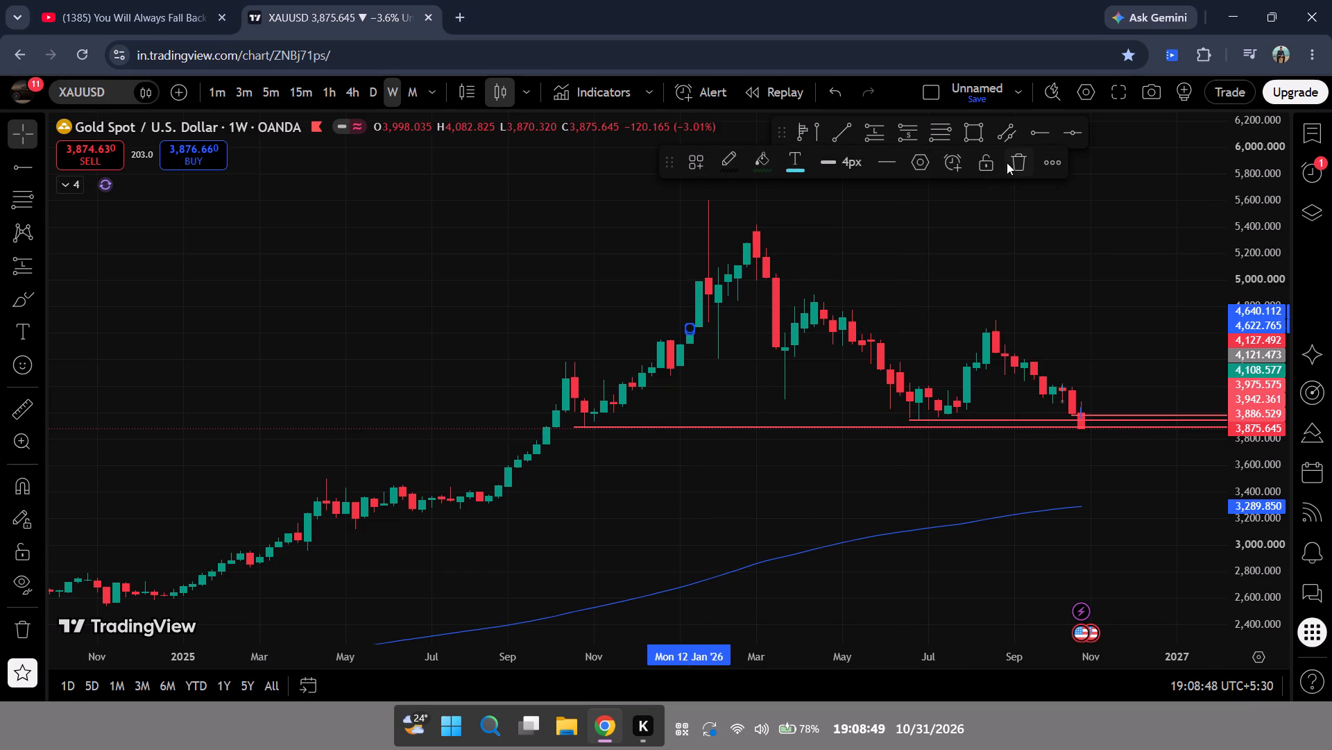
click(1012, 160)
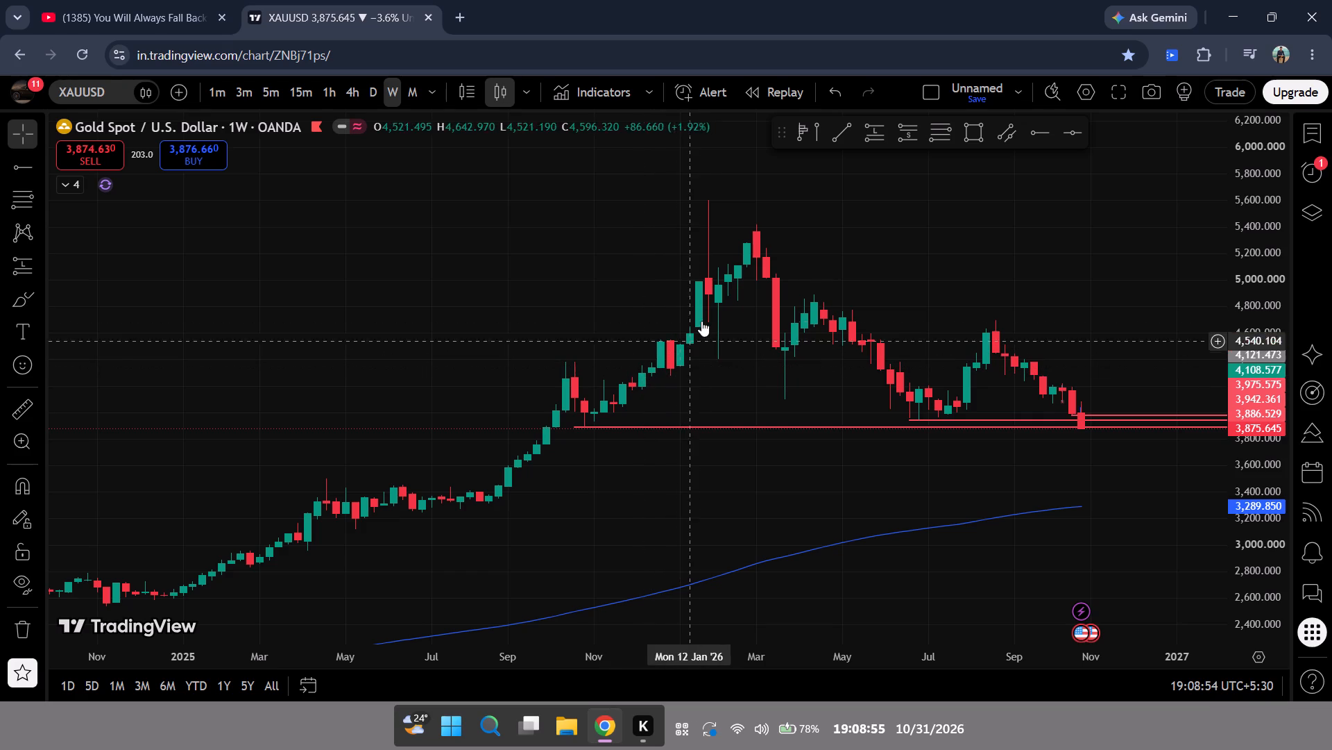
click(698, 302)
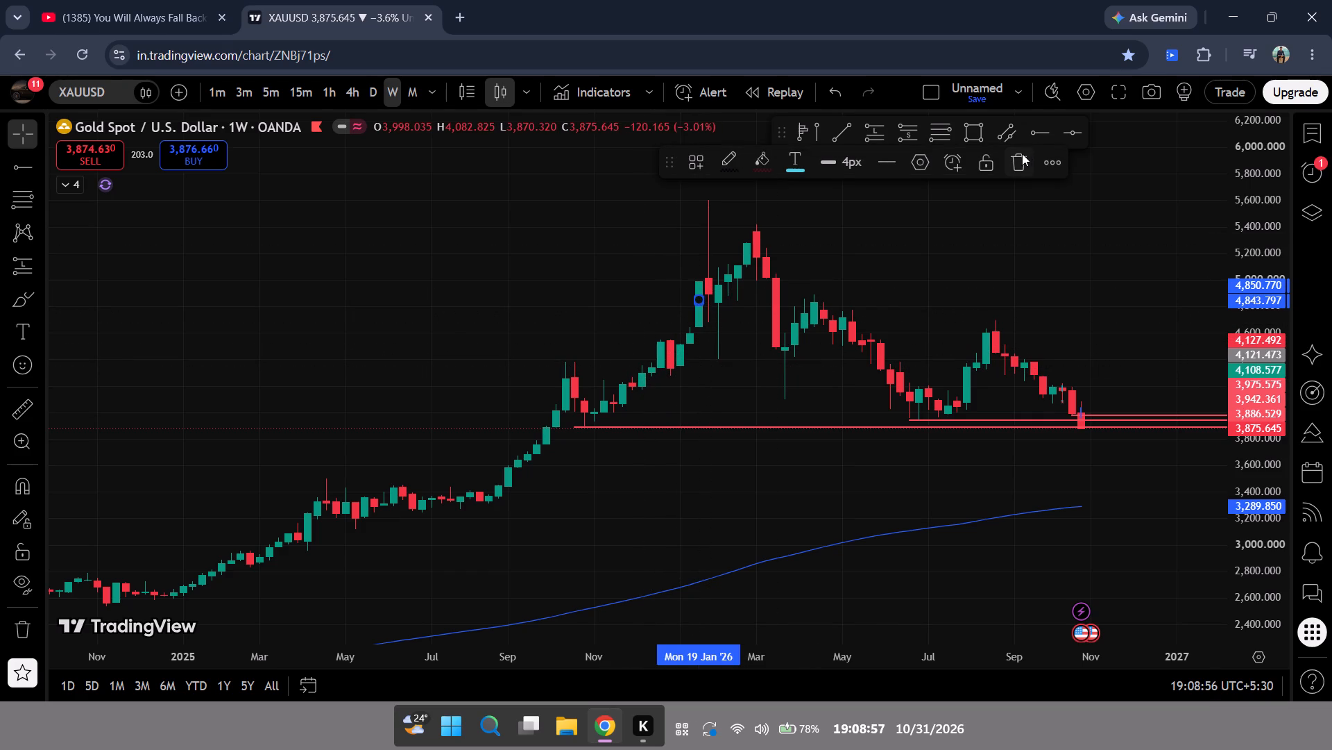
click(1018, 157)
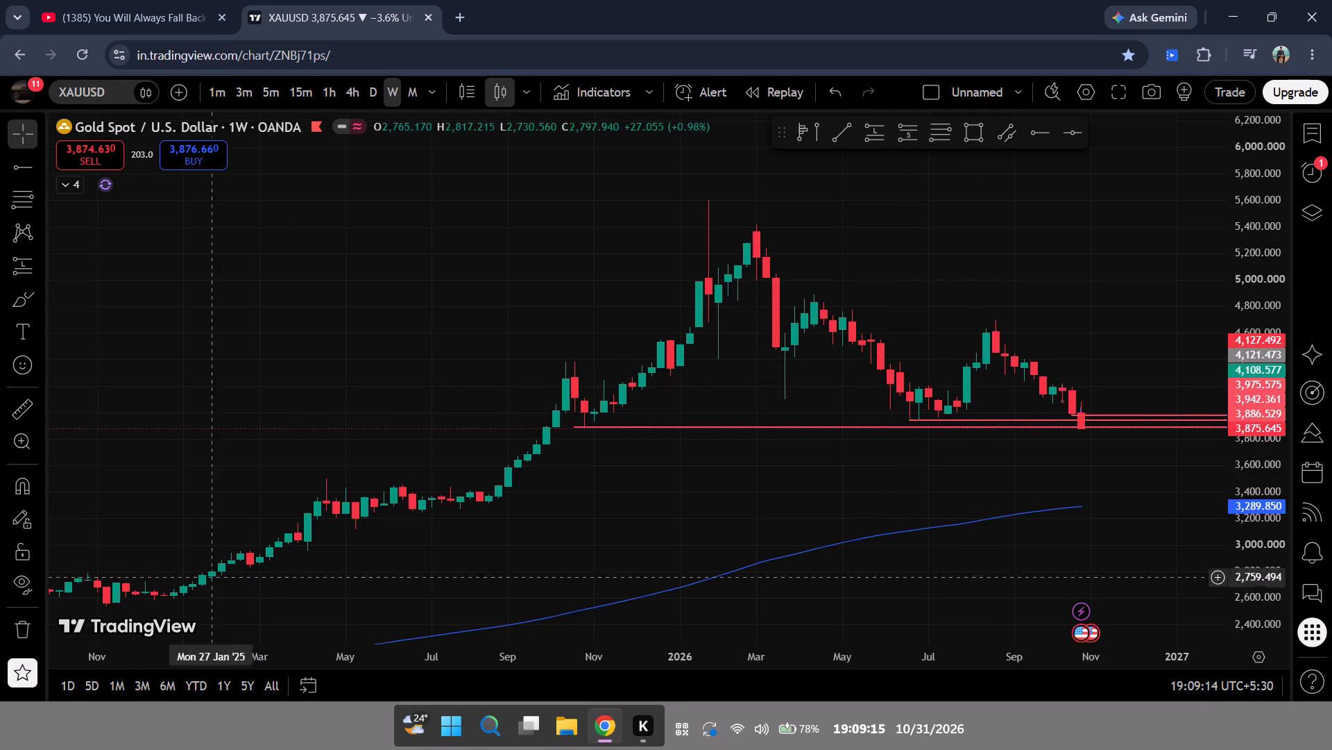
Delete the short position drawing at the 5 October 2026 weekly candle.
click(39, 631)
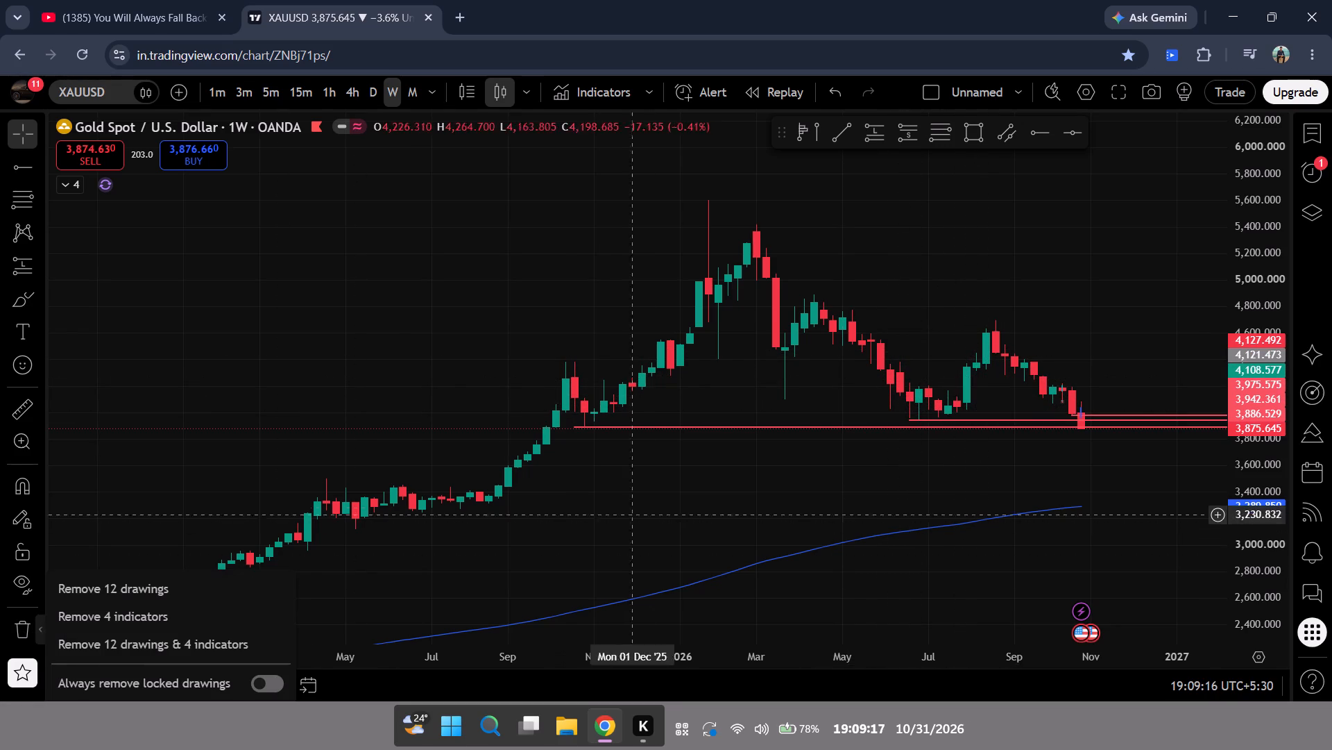
click(655, 506)
drag(699, 508, 319, 563)
scroll(1240, 513, up, 4)
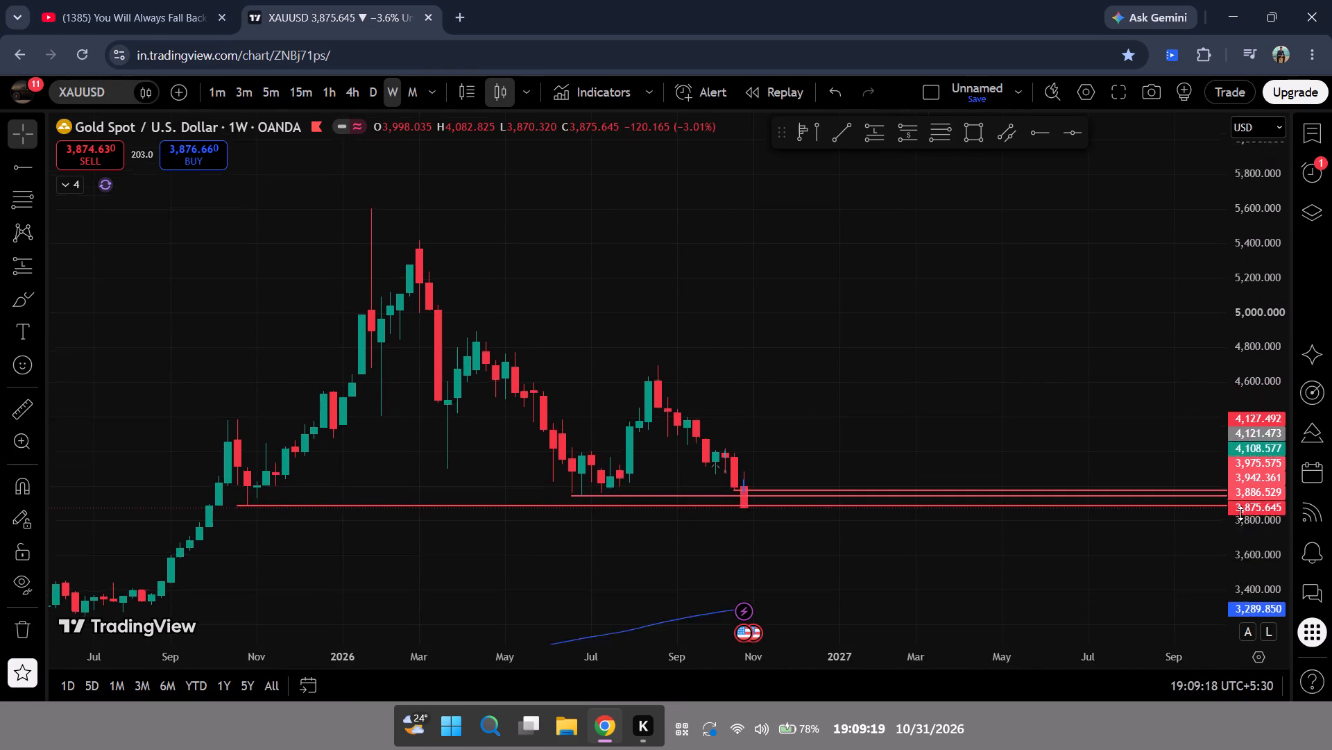
scroll(1240, 513, up, 8)
drag(931, 372, 1025, 315)
scroll(1020, 317, up, 4)
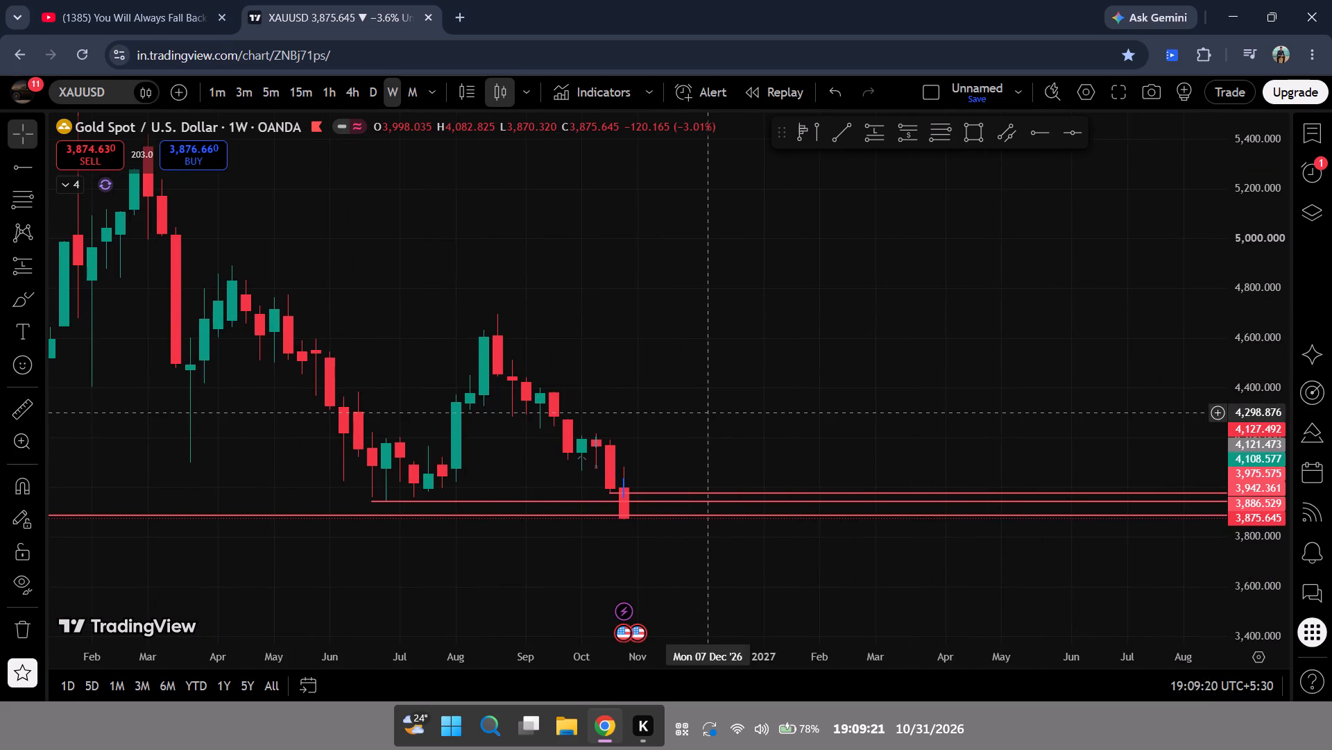
drag(829, 399, 863, 392)
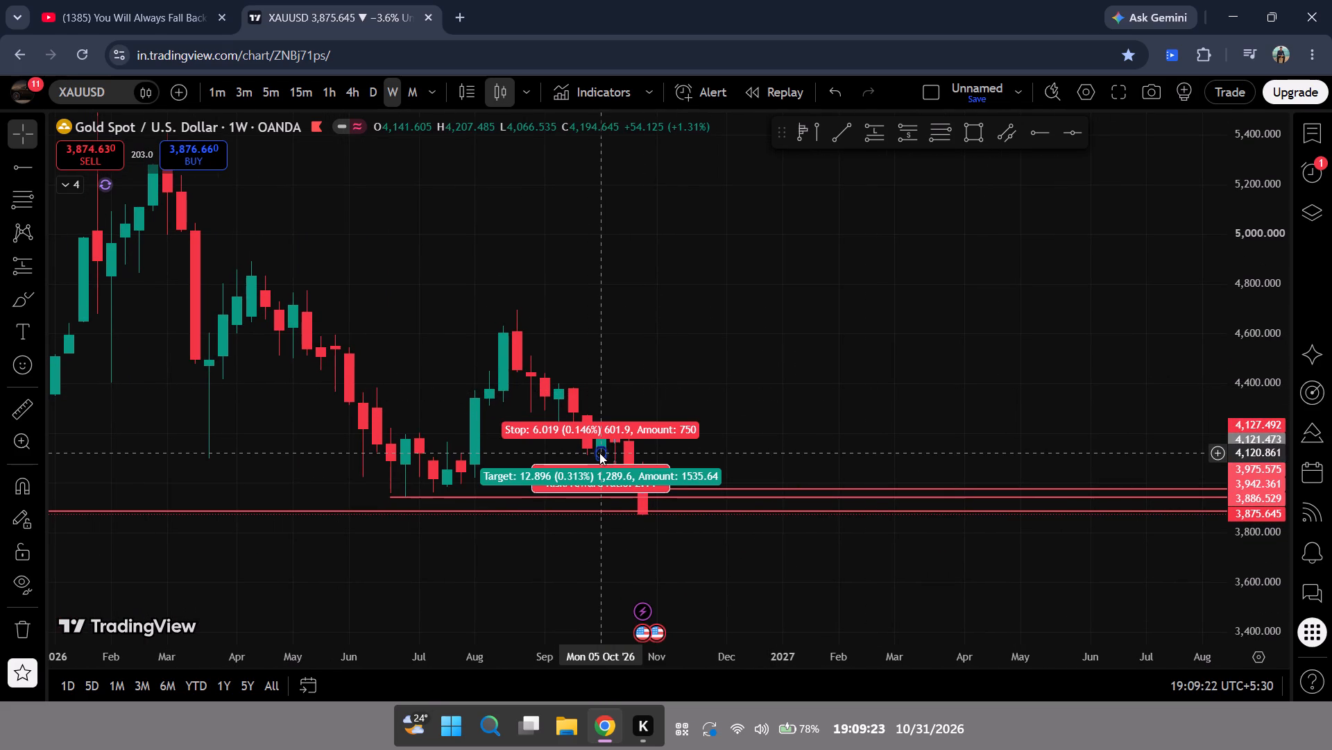
click(599, 453)
click(953, 173)
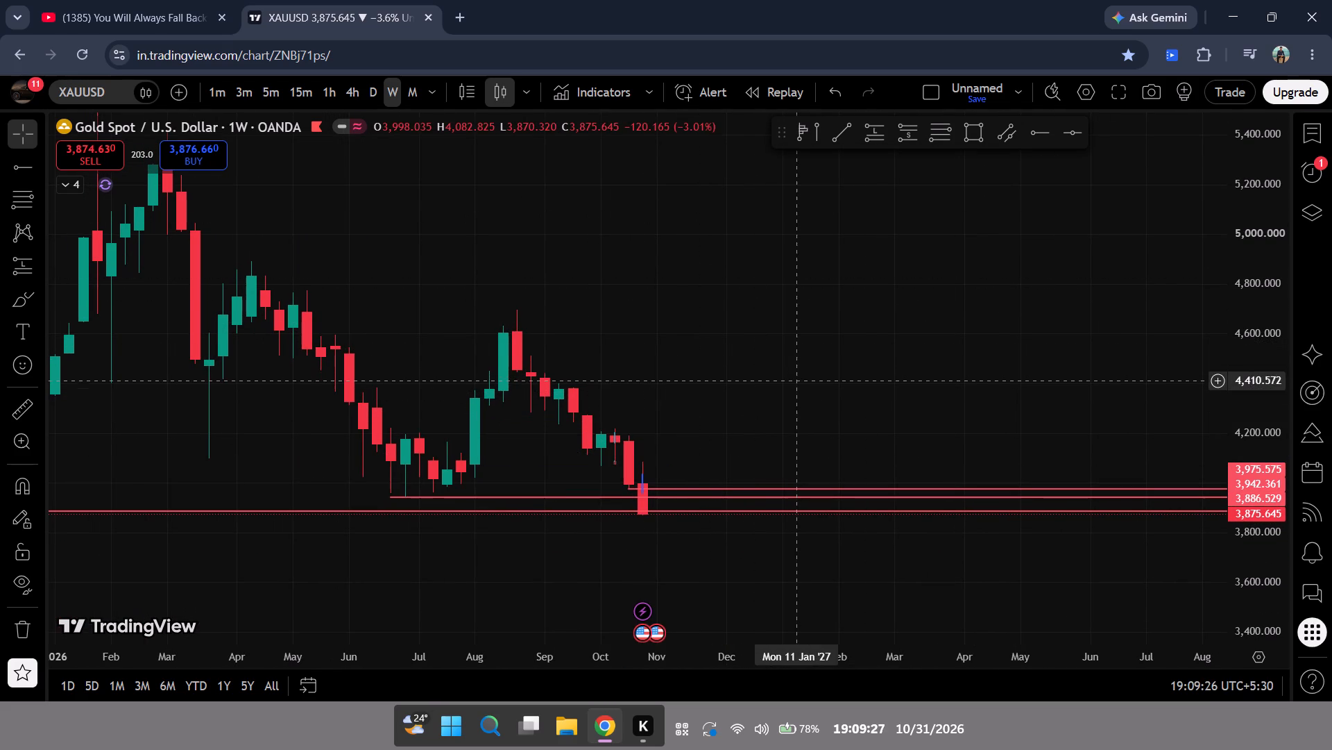
Switch the XAUUSD chart from the weekly to the daily timeframe.
scroll(771, 377, down, 6)
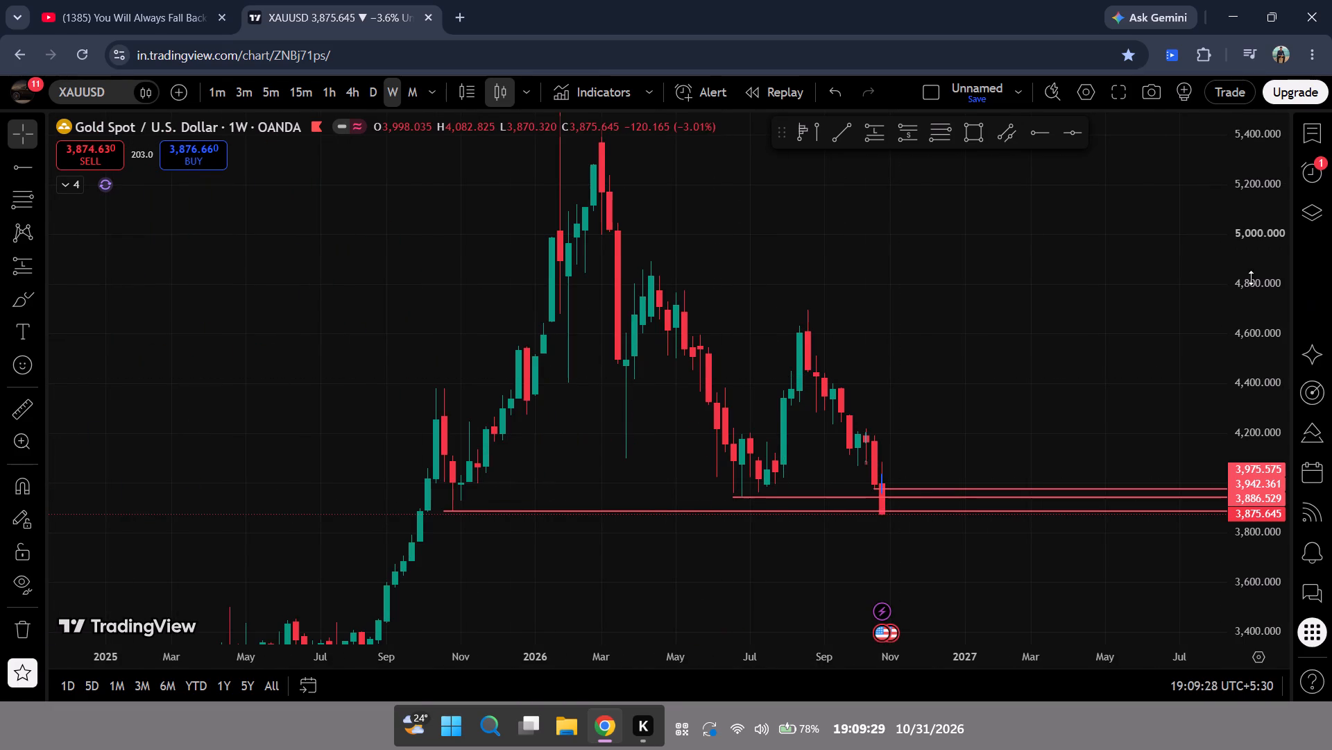
drag(1214, 265, 1222, 501)
drag(1263, 328, 1264, 554)
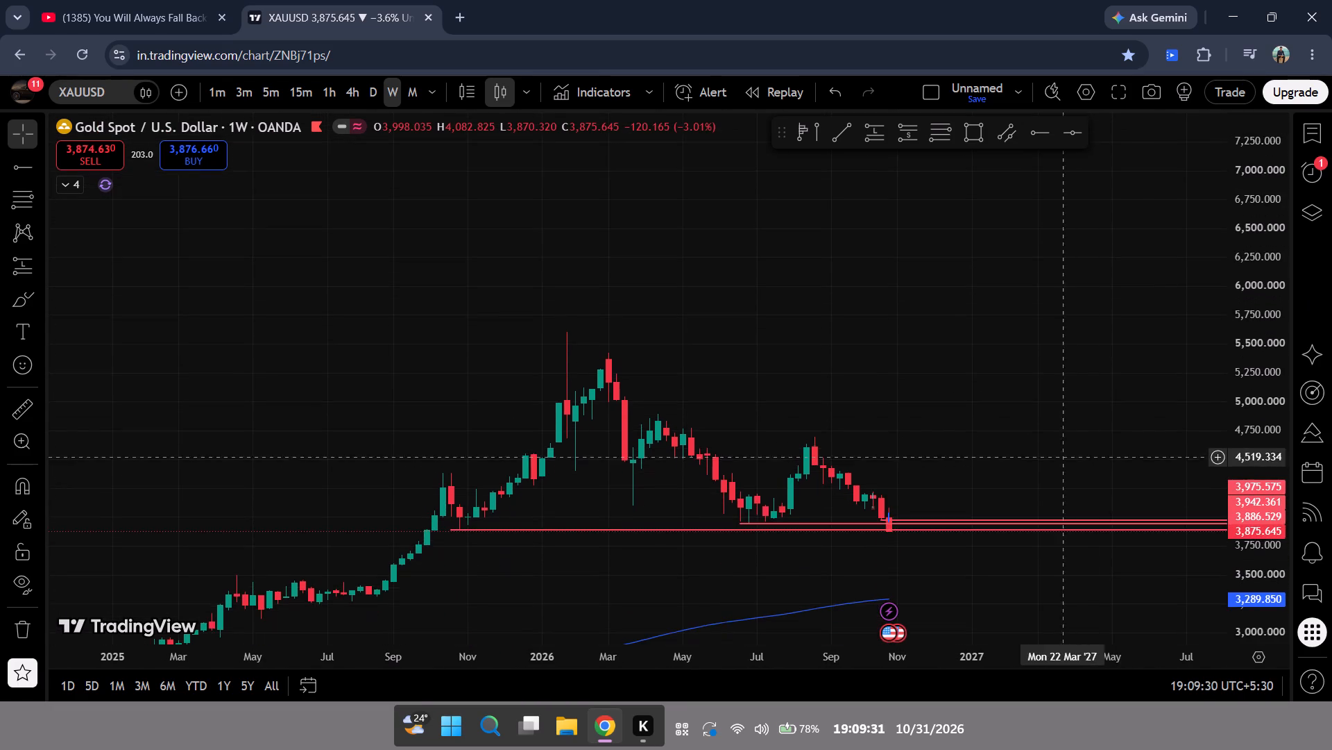
drag(1069, 440, 1141, 307)
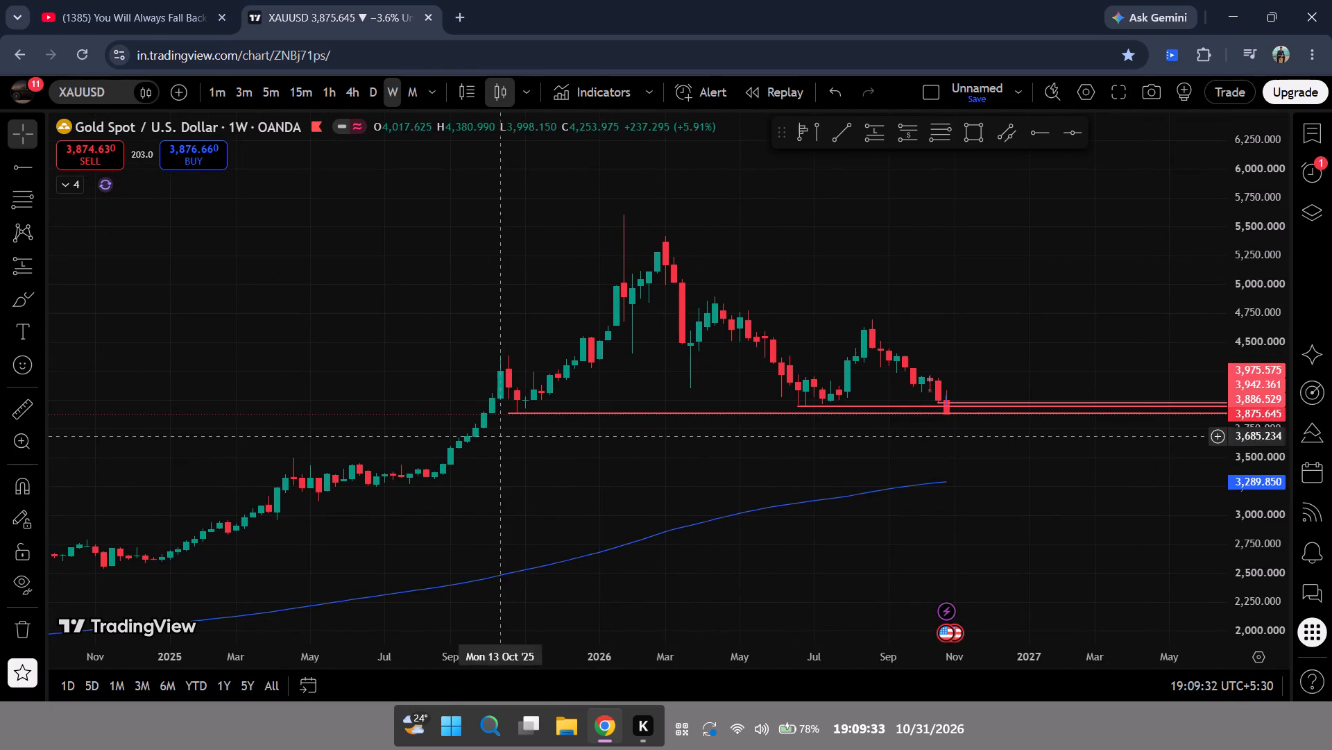
drag(1101, 347, 1123, 287)
scroll(1007, 472, down, 2)
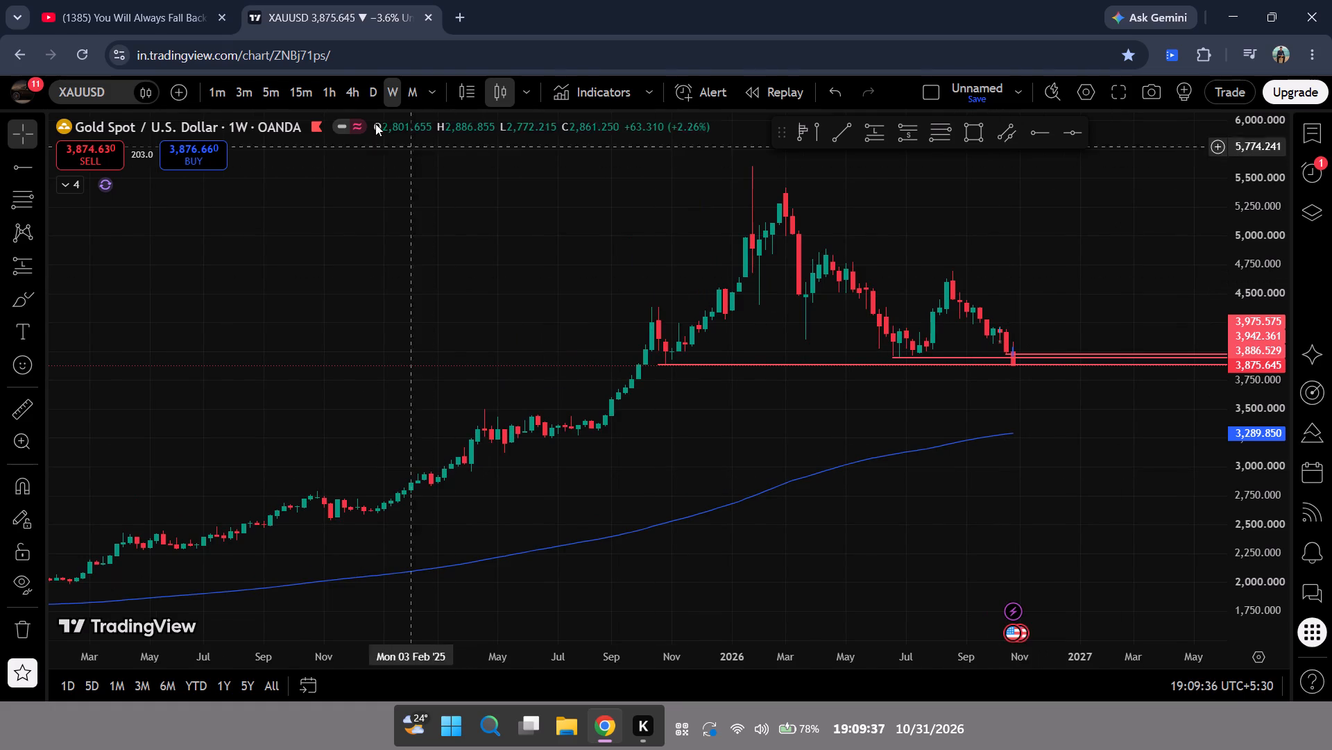
click(373, 87)
Examine the daily candles from late 2025 through October 2026 for leftover drawings.
scroll(785, 281, down, 2)
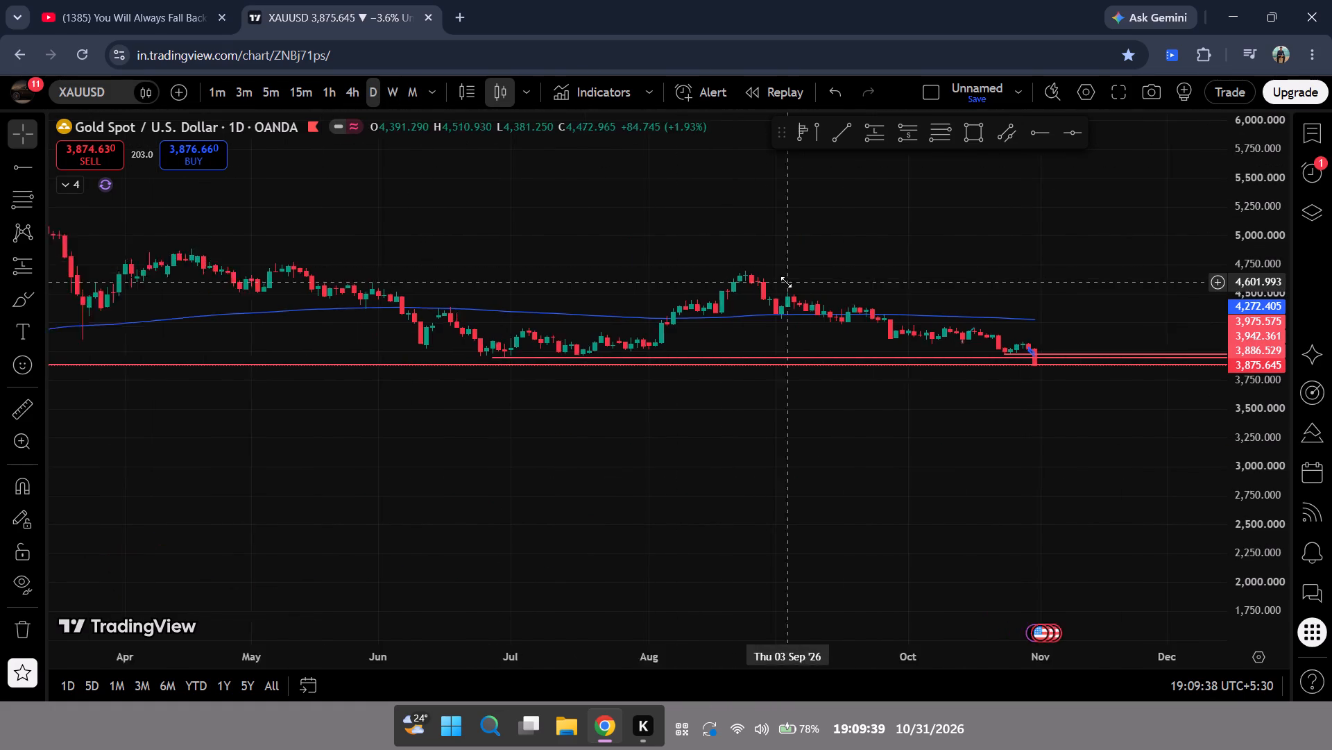
scroll(786, 282, down, 9)
scroll(1242, 476, up, 10)
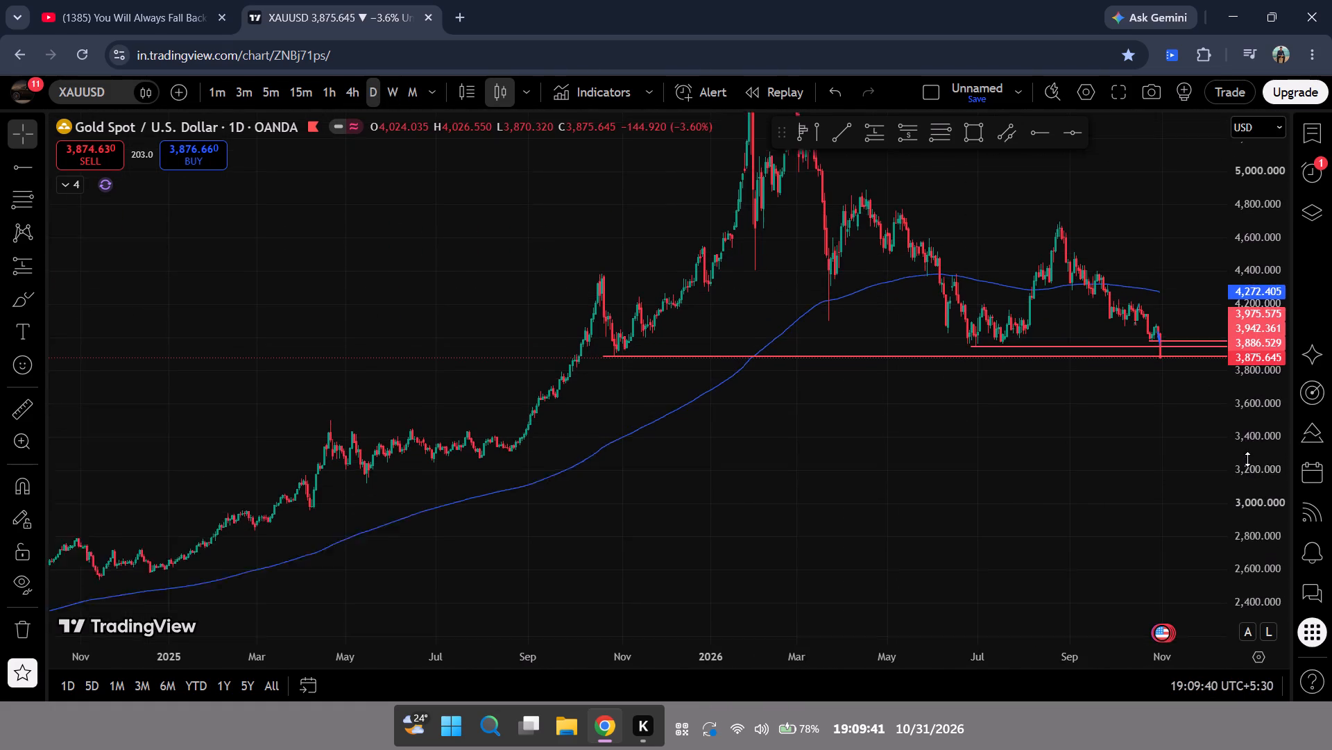
scroll(1247, 459, up, 8)
scroll(941, 511, up, 6)
drag(591, 435, 789, 524)
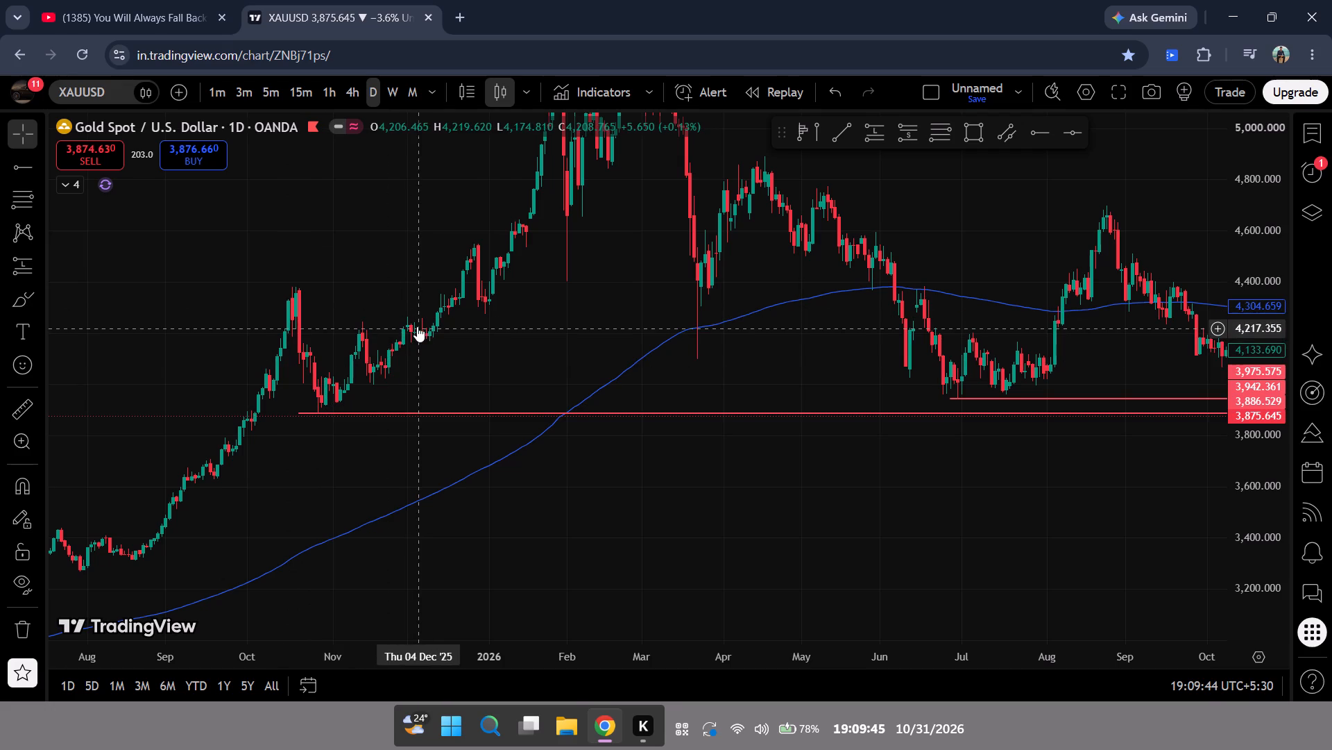
drag(544, 276, 513, 356)
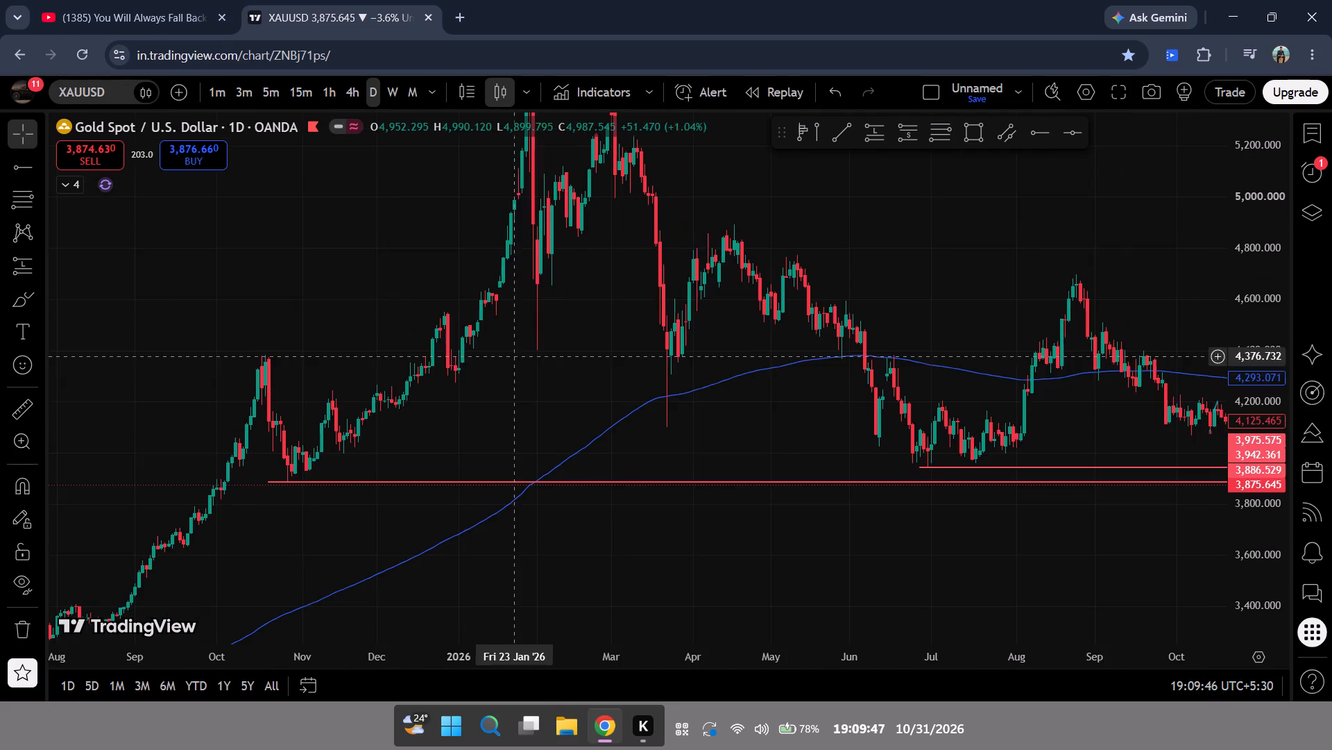
drag(513, 356, 513, 357)
drag(515, 259, 494, 396)
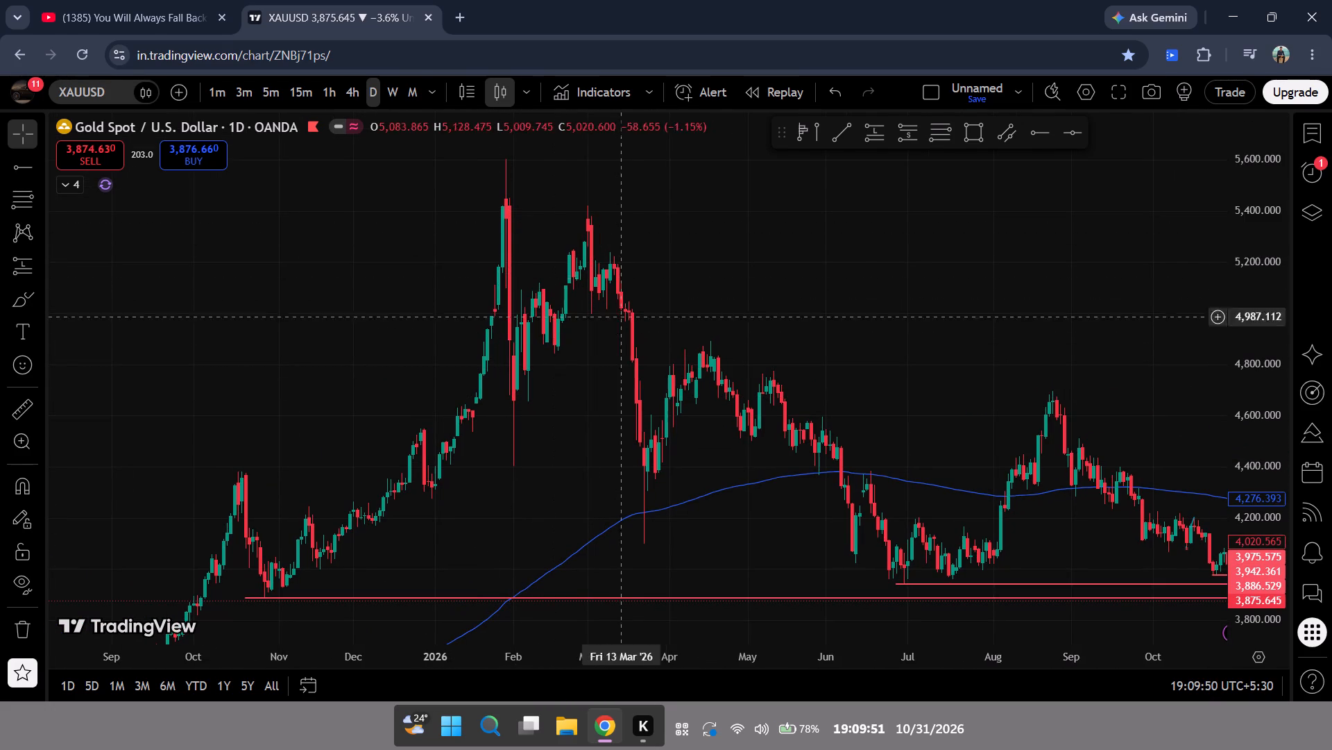
click(701, 351)
click(808, 332)
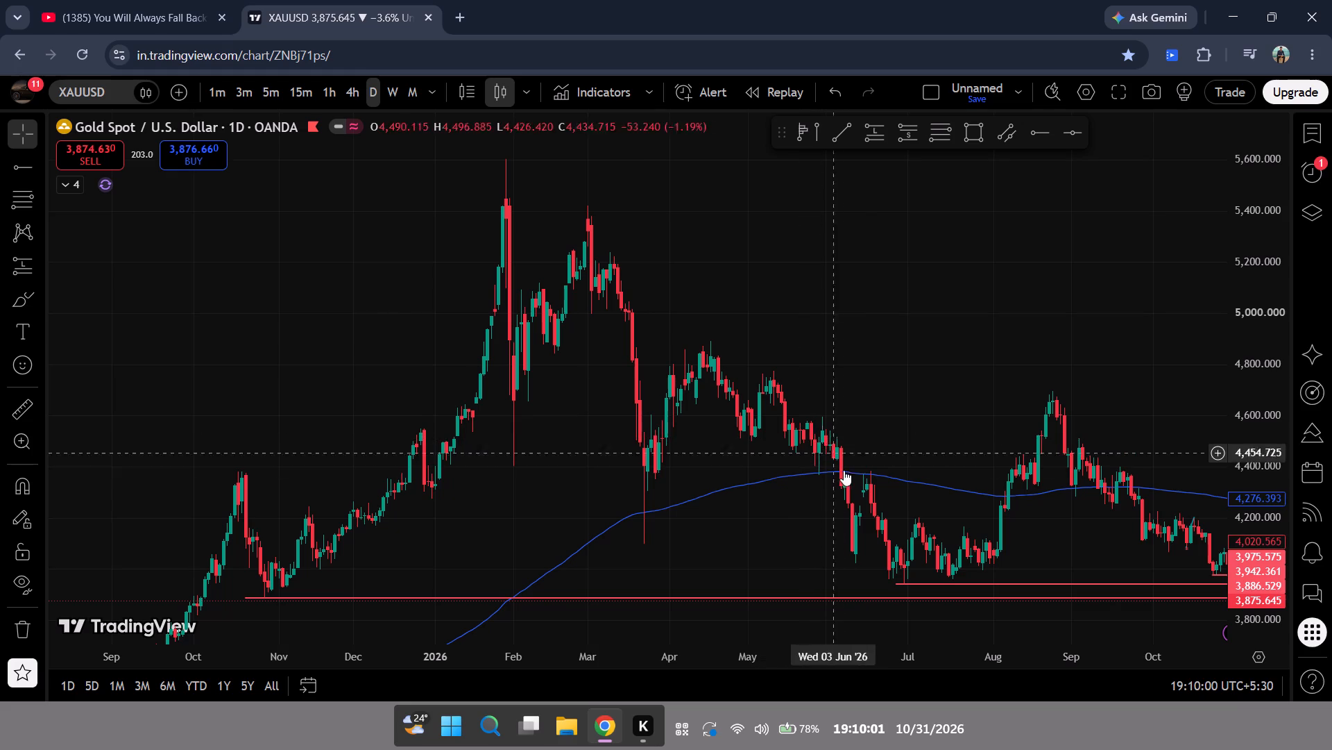
drag(932, 441, 772, 381)
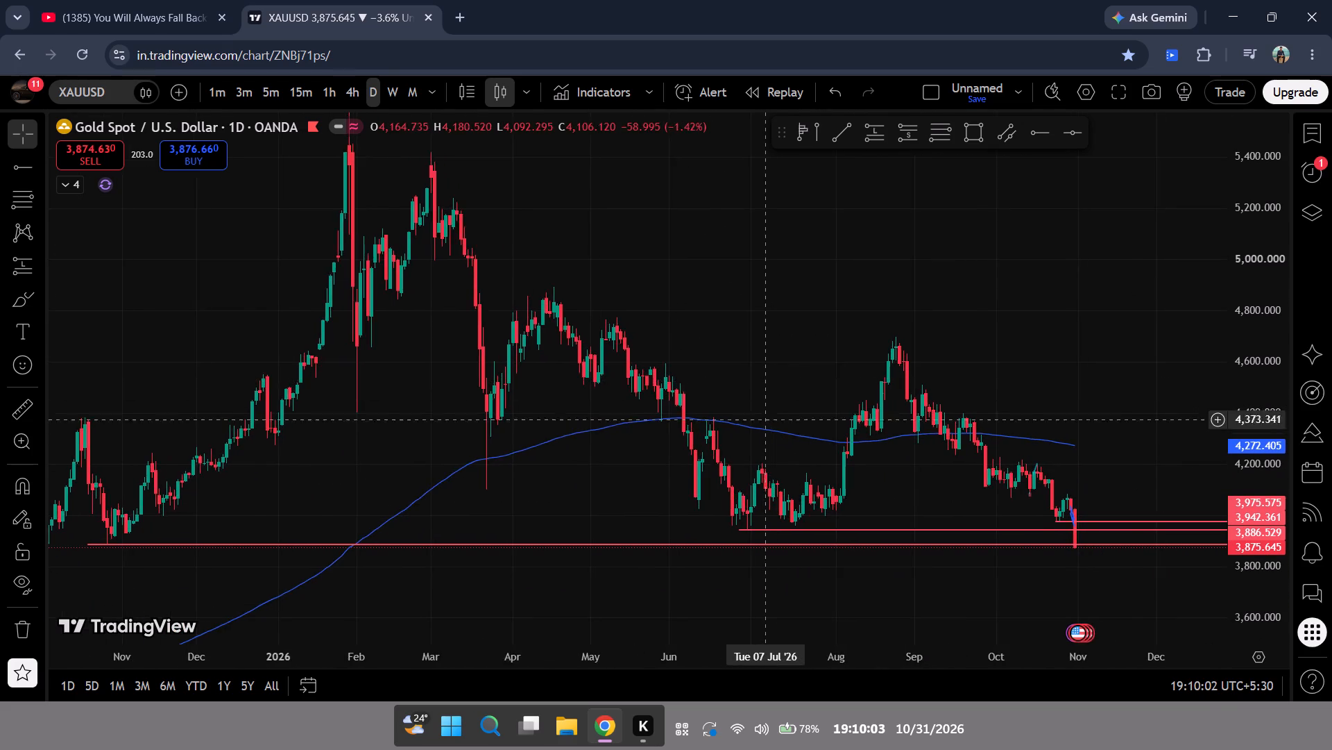
Delete the small rectangle drawing at the 24 August 2026 daily candle.
scroll(764, 426, up, 2)
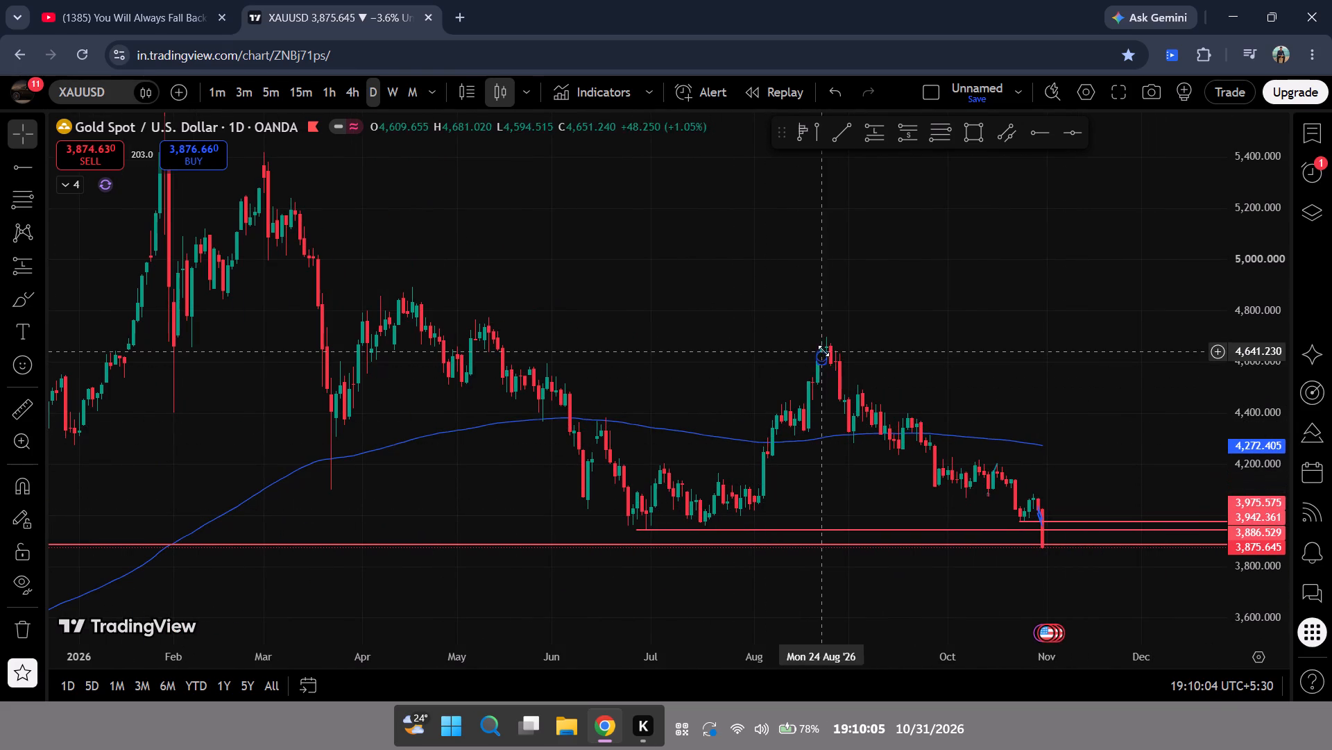
click(824, 356)
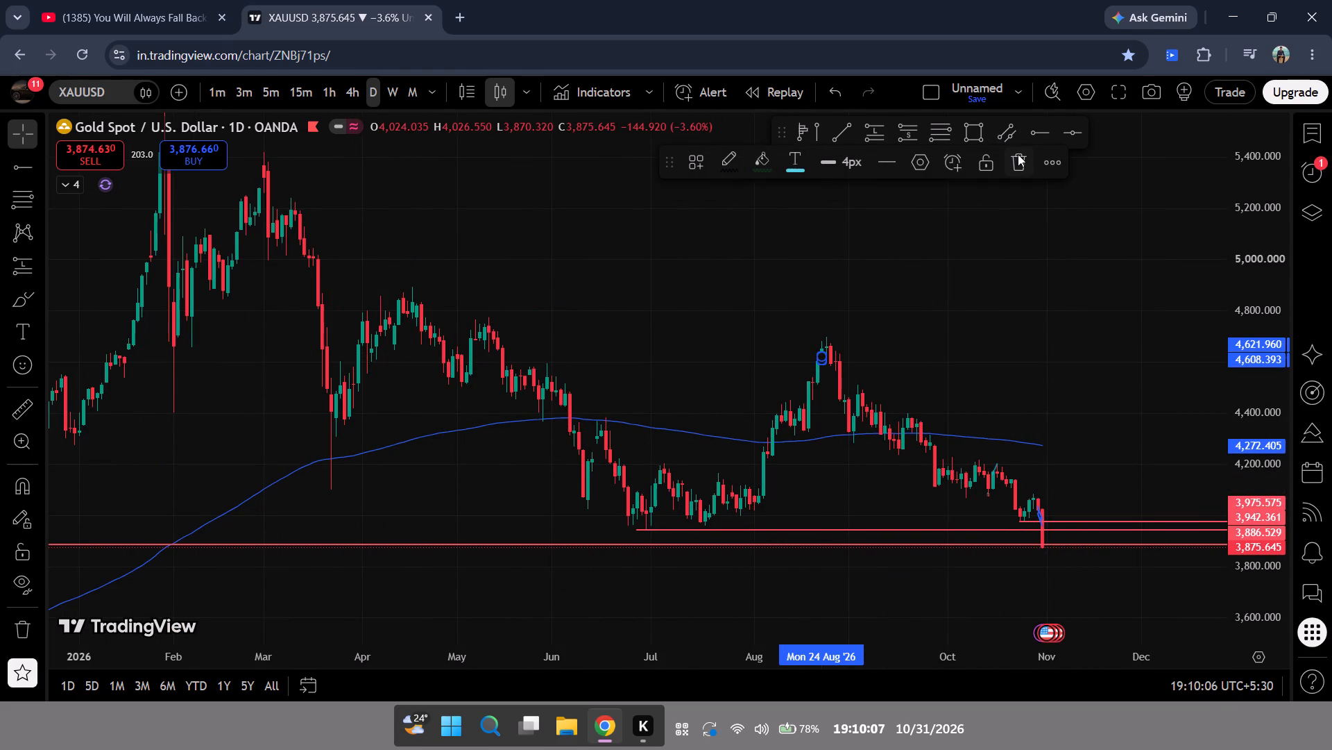
click(1018, 154)
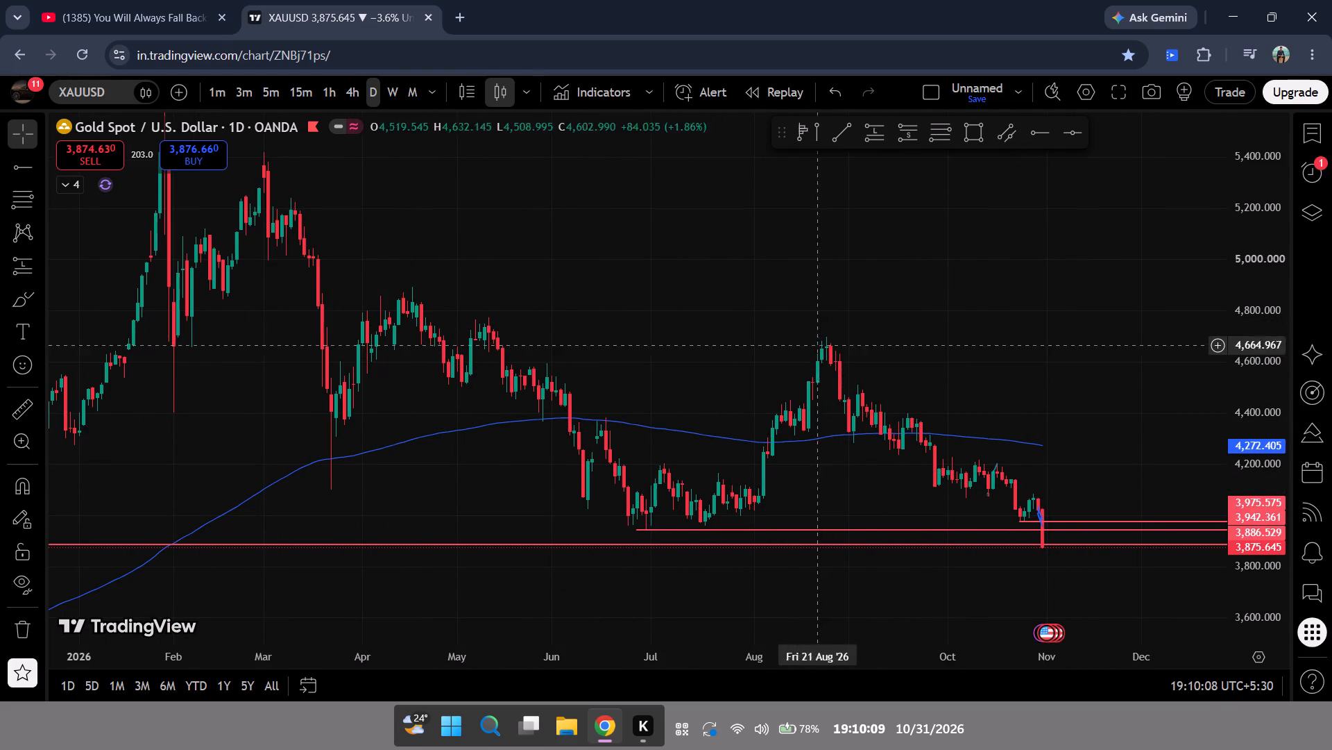
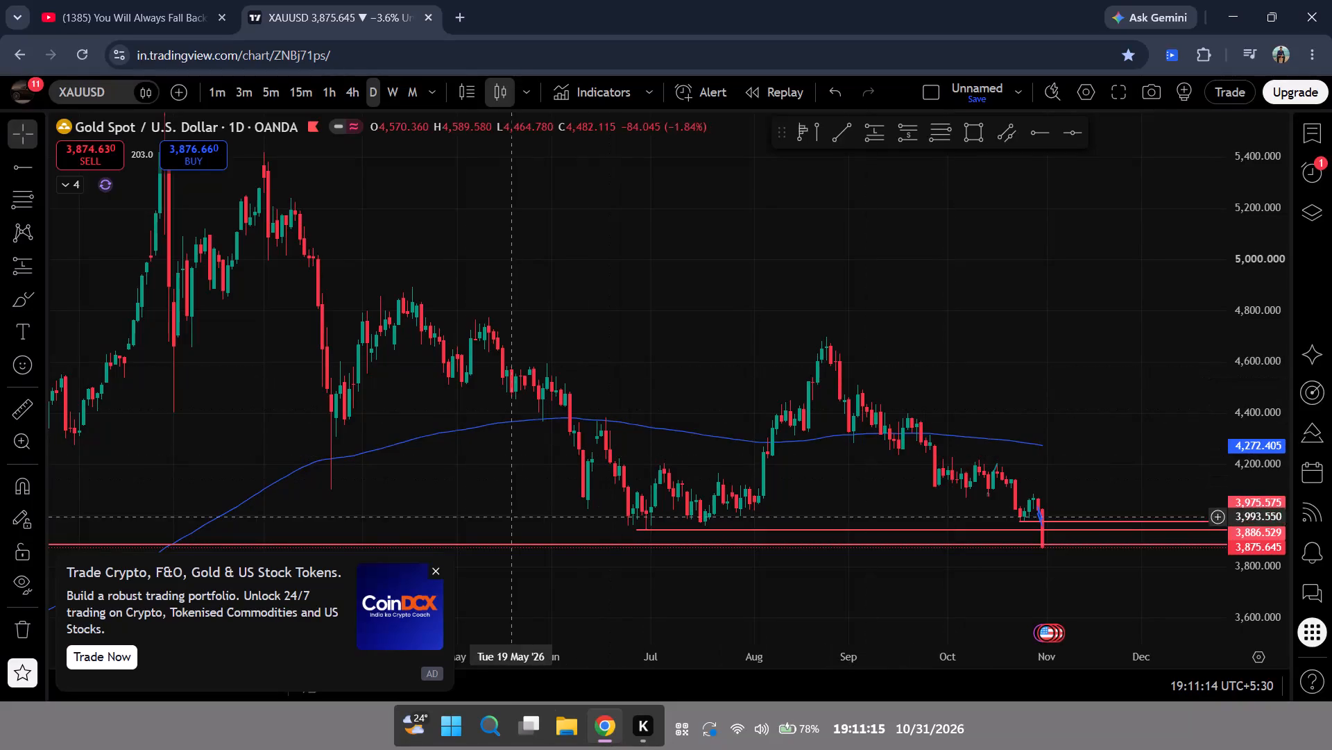
Close the advertisement and examine the XAUUSD daily candles from July through October 2026 around the red horizontal levels.
click(433, 572)
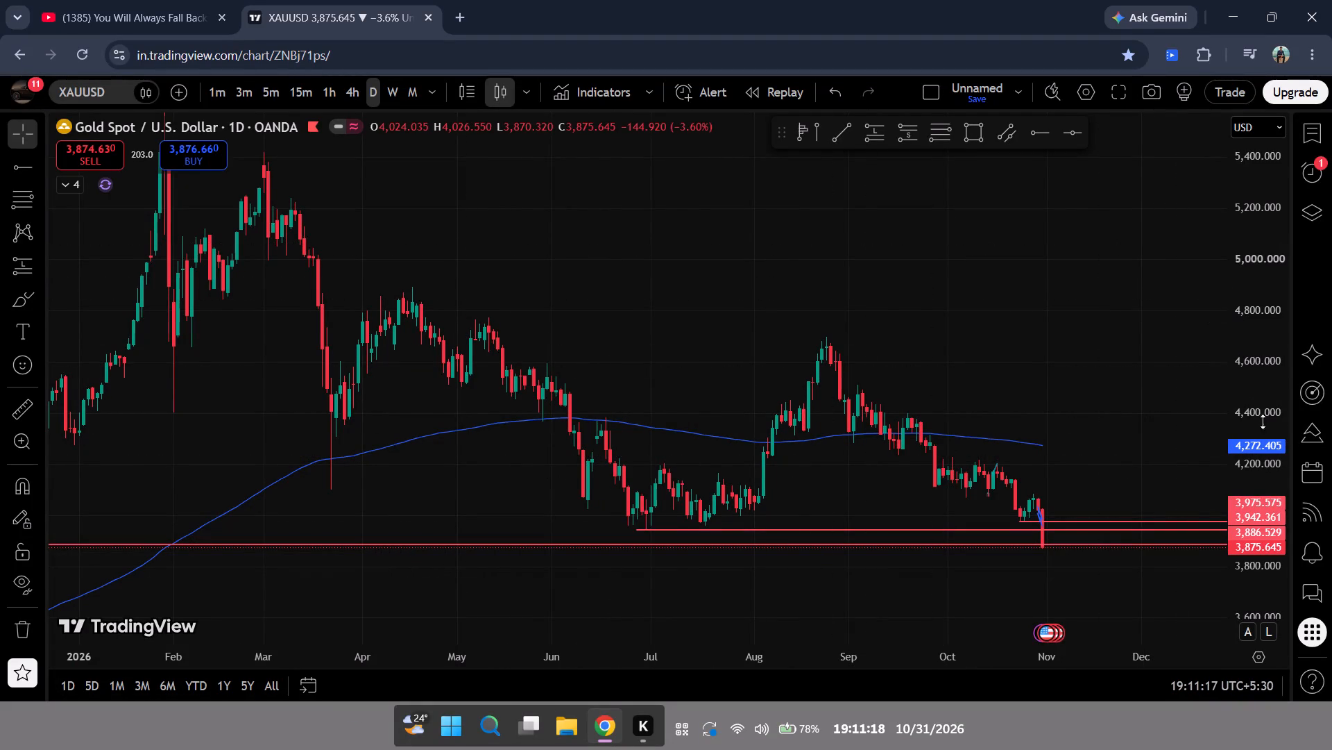
scroll(1267, 431, up, 14)
scroll(1082, 476, up, 4)
drag(1054, 465, 1078, 392)
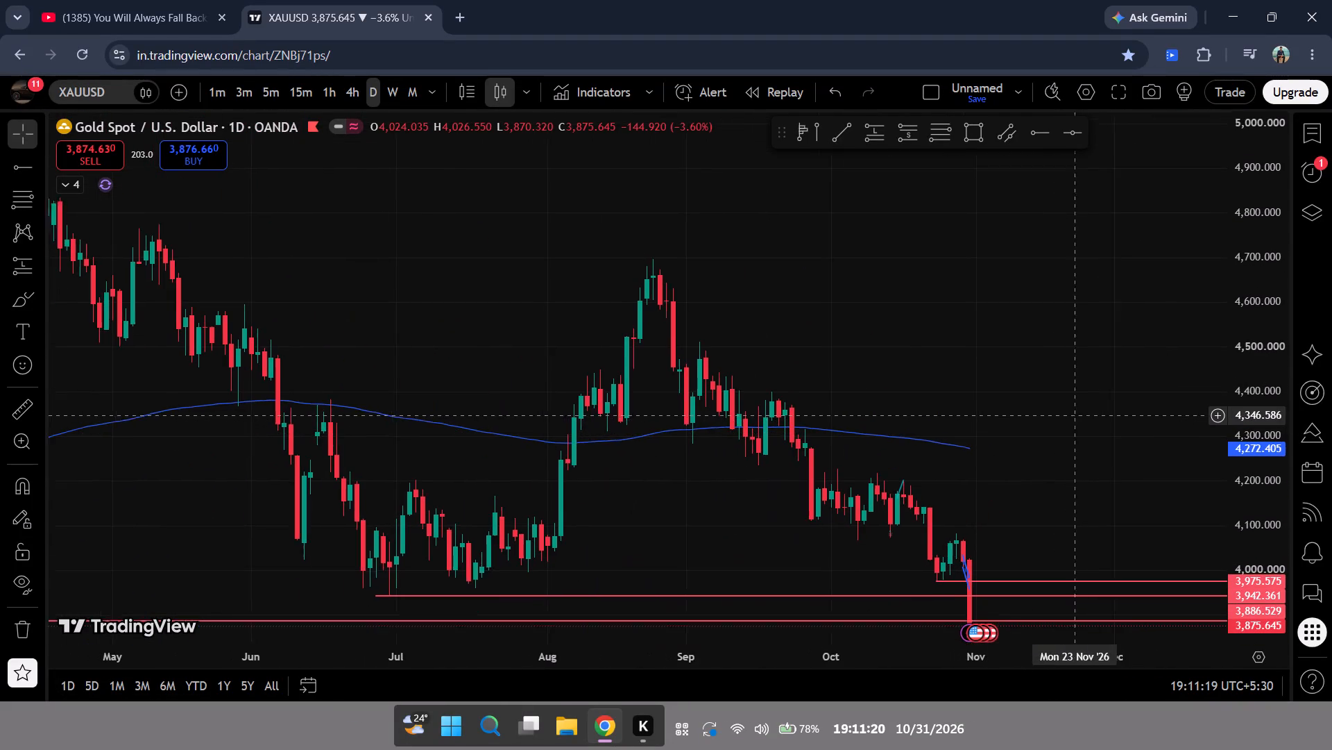
drag(1078, 392, 1088, 347)
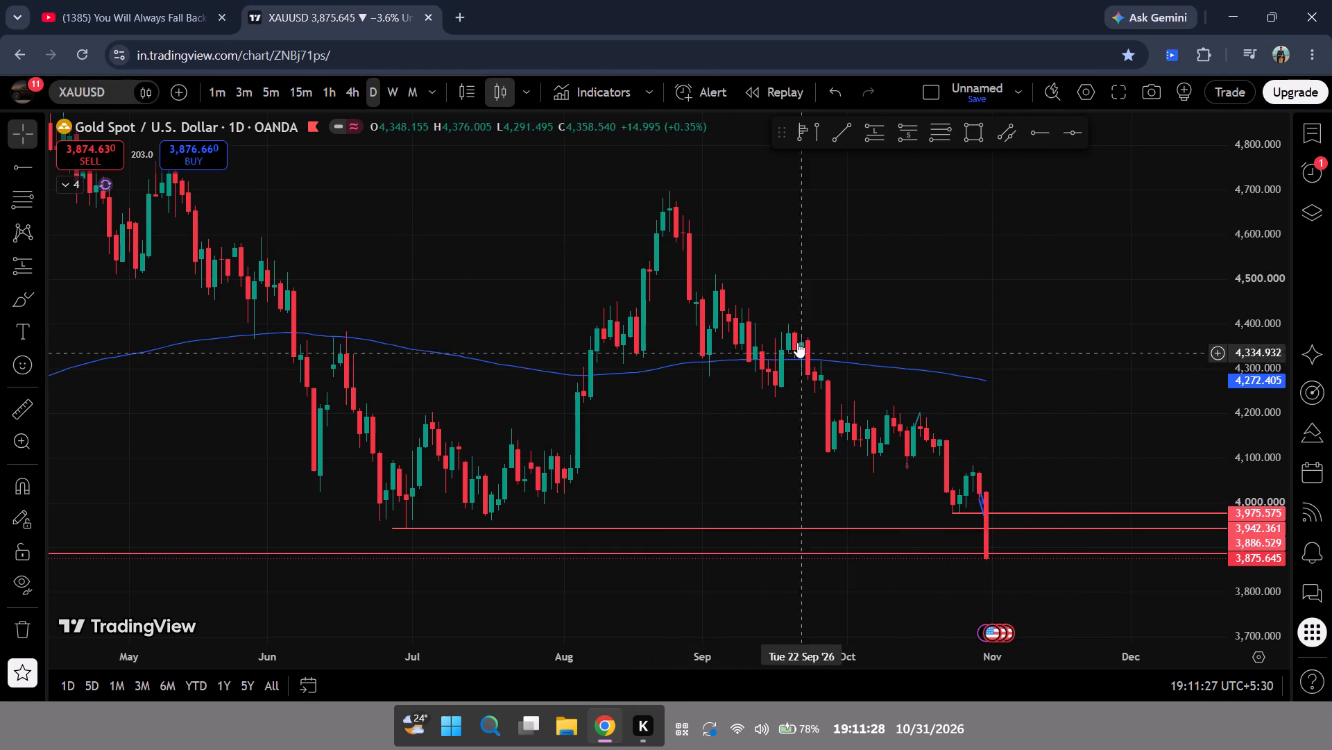
drag(731, 470, 735, 389)
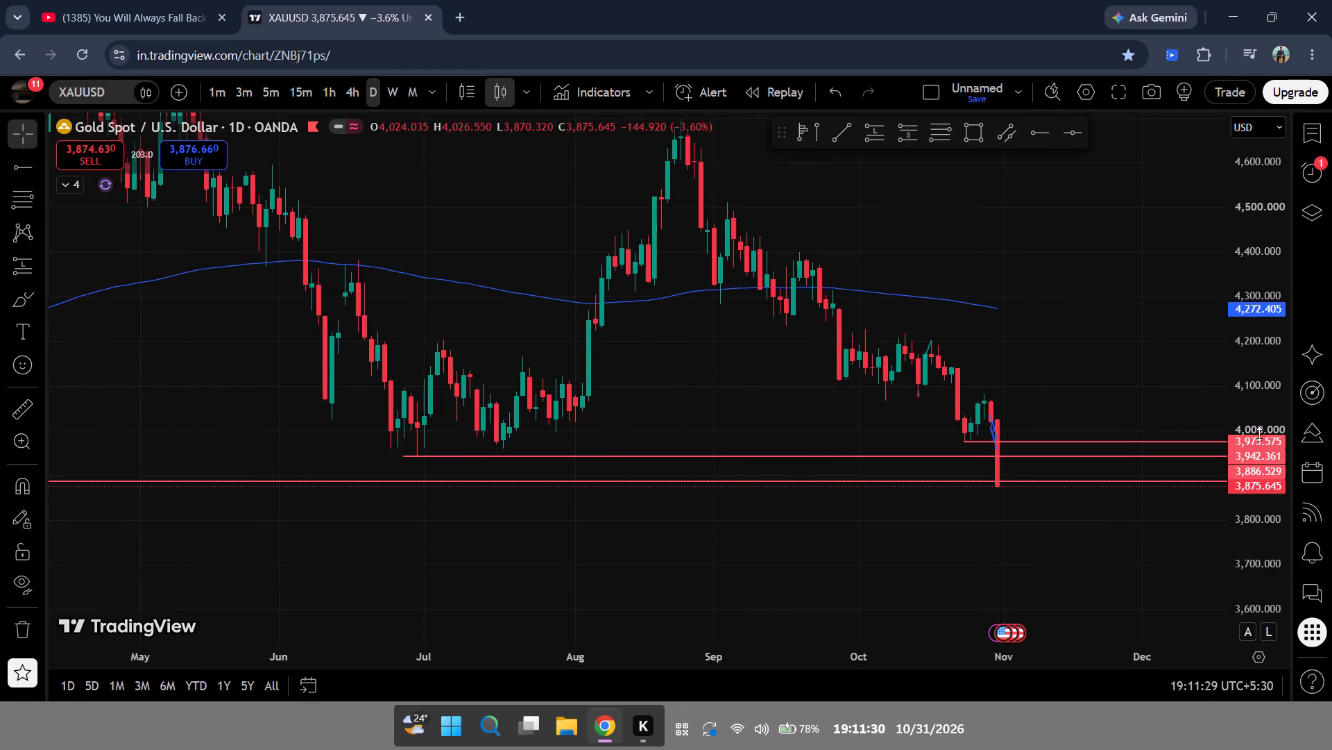
scroll(1254, 432, up, 5)
scroll(1165, 426, up, 8)
drag(970, 397, 1154, 349)
scroll(1156, 349, down, 2)
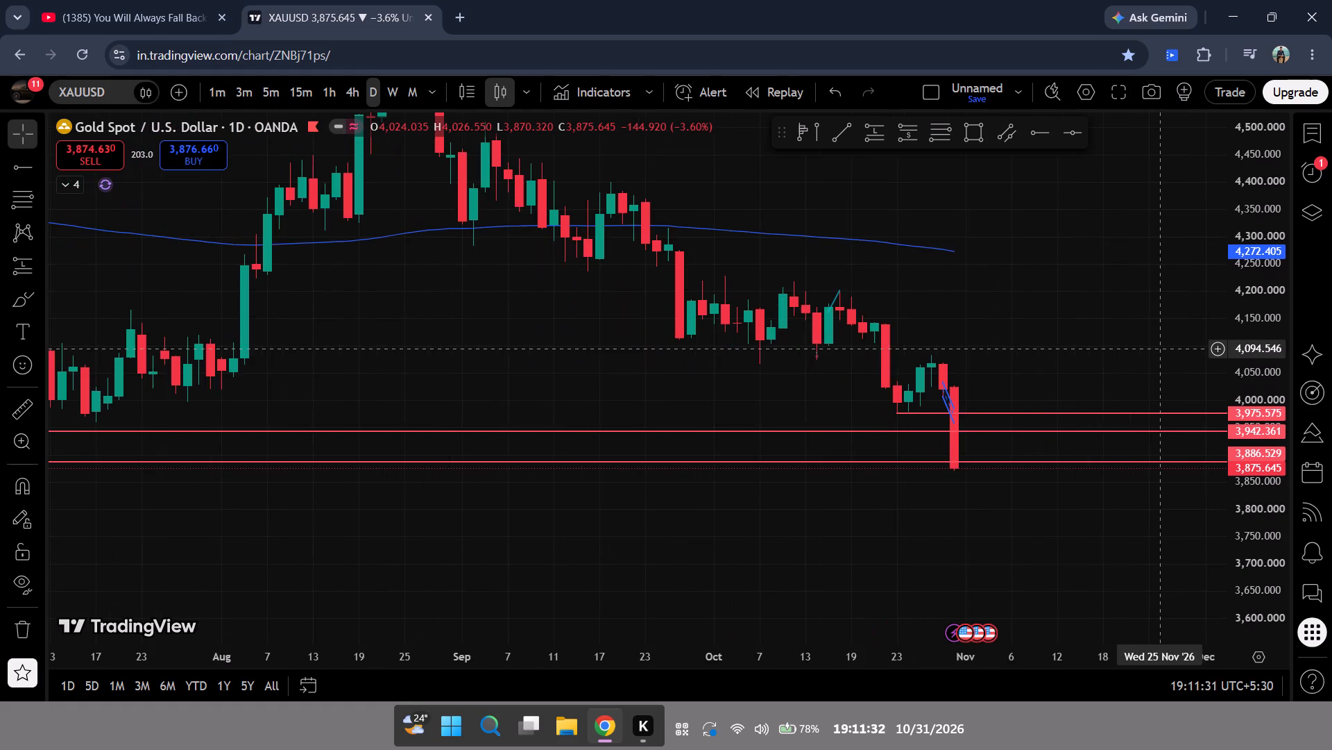
scroll(1268, 506, up, 5)
drag(1154, 285, 1163, 250)
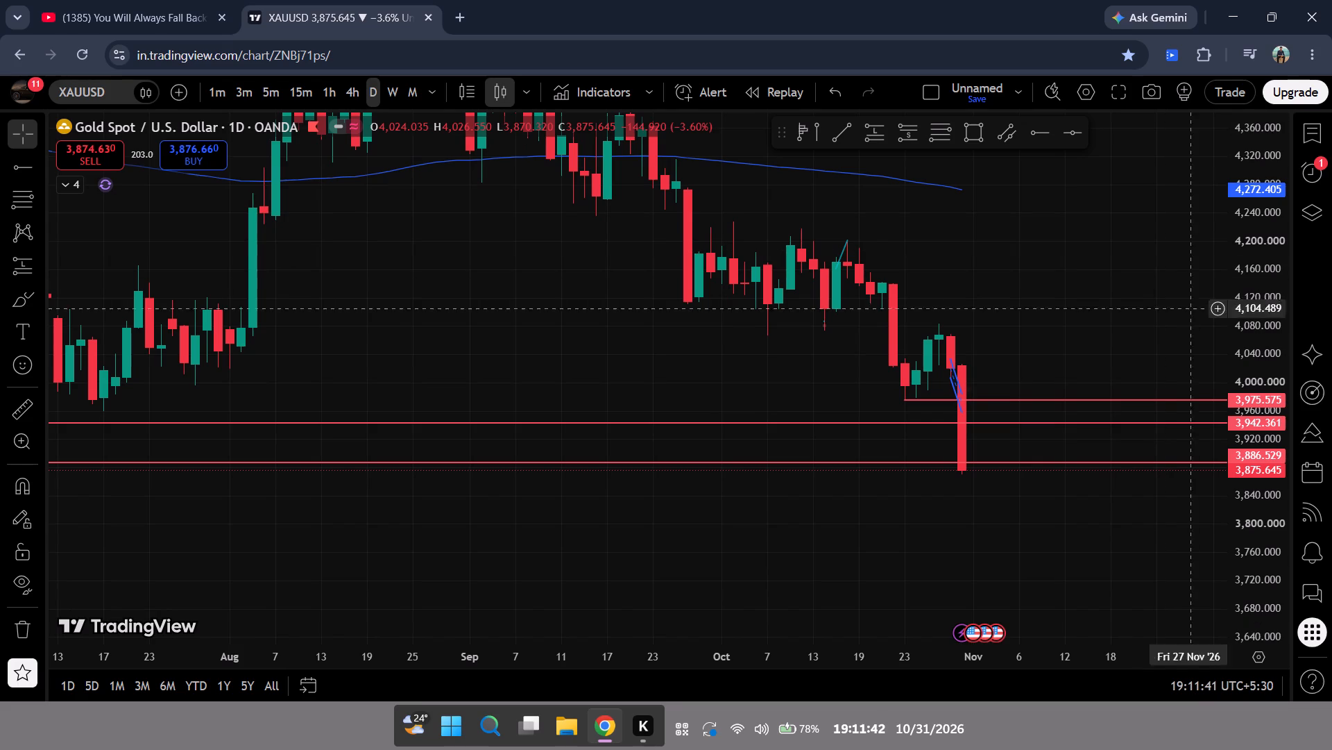
drag(1120, 313, 1141, 412)
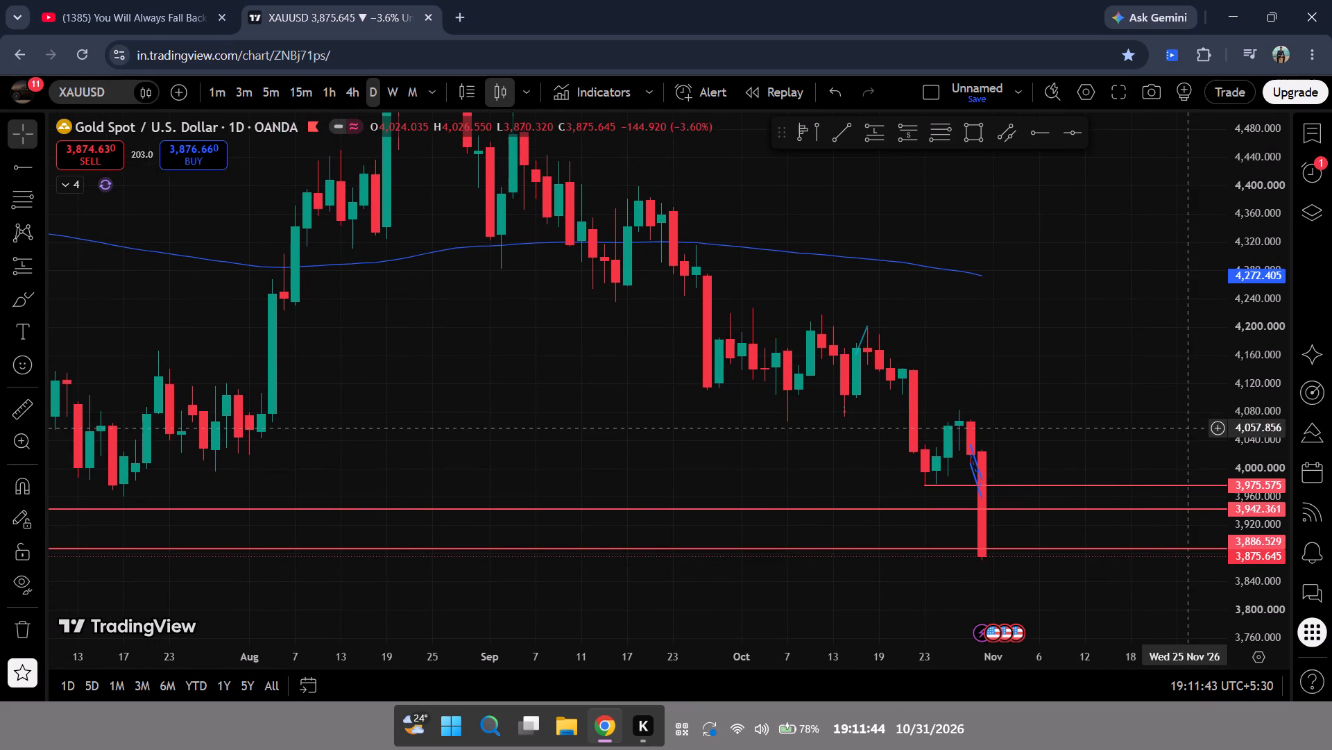
Check the alert log's XAUUSD crossing entry and close the log.
click(1318, 176)
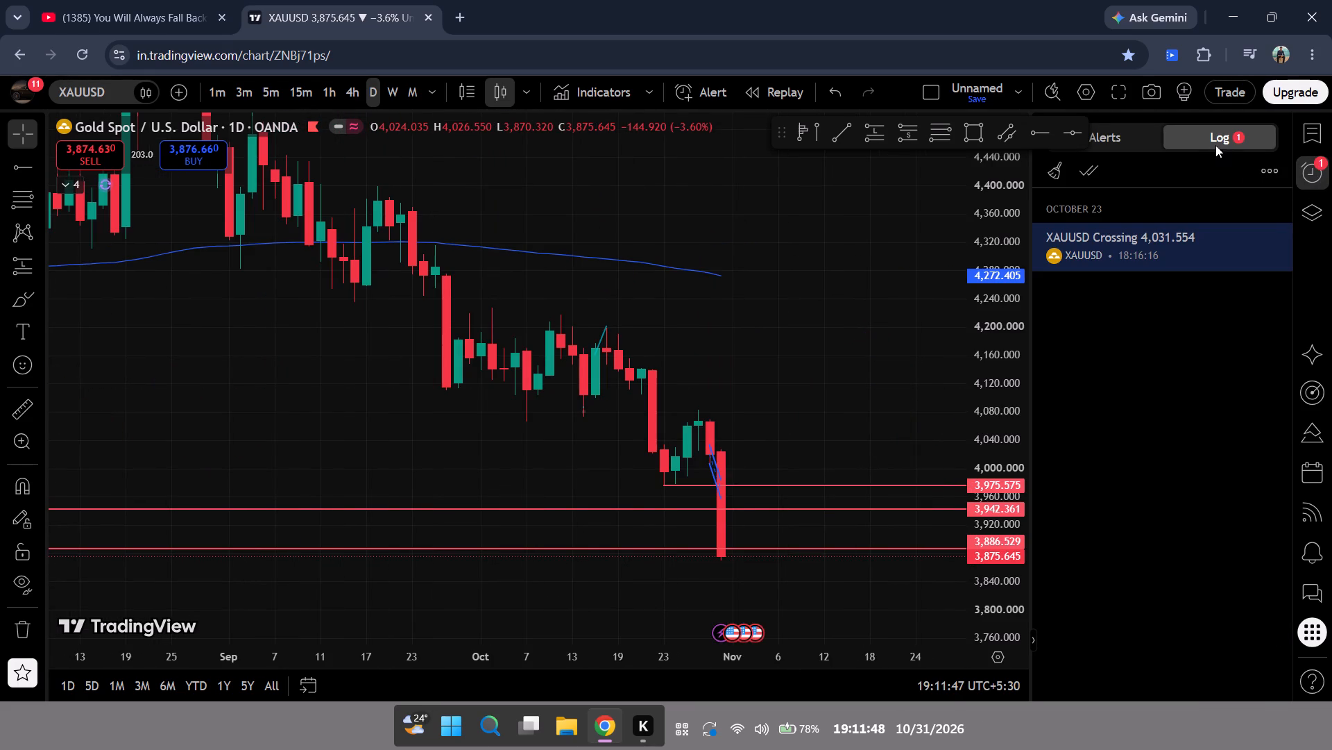
click(1270, 241)
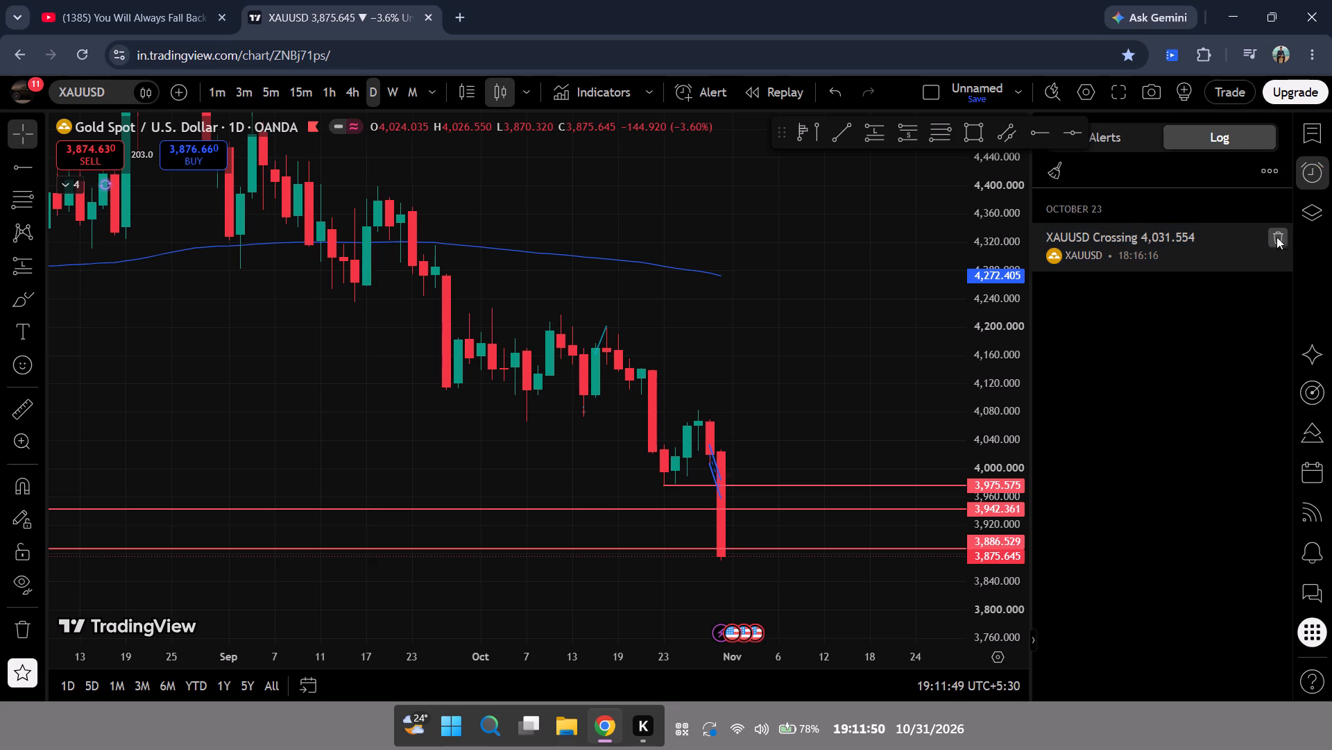
click(1313, 162)
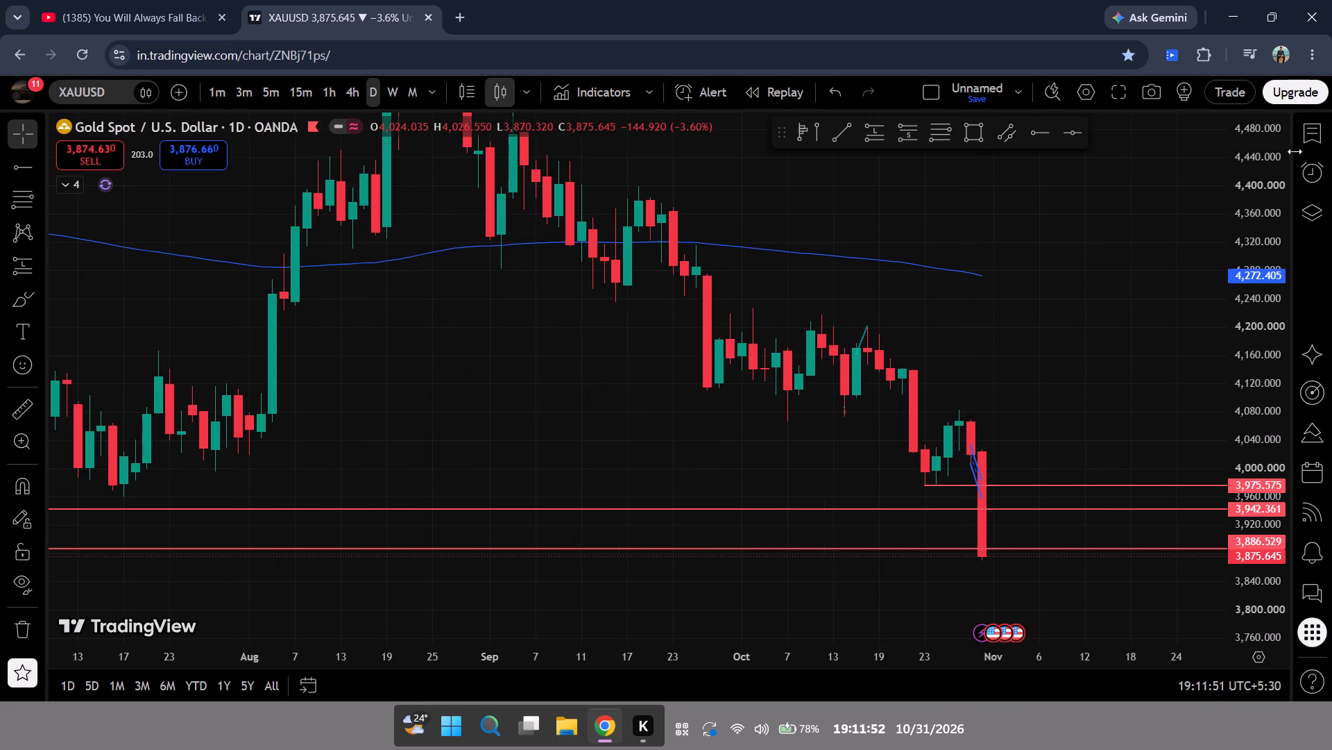
Switch the chart from XAUUSD to BTCUSDT.P using the watchlist, and close the watchlist.
click(1312, 141)
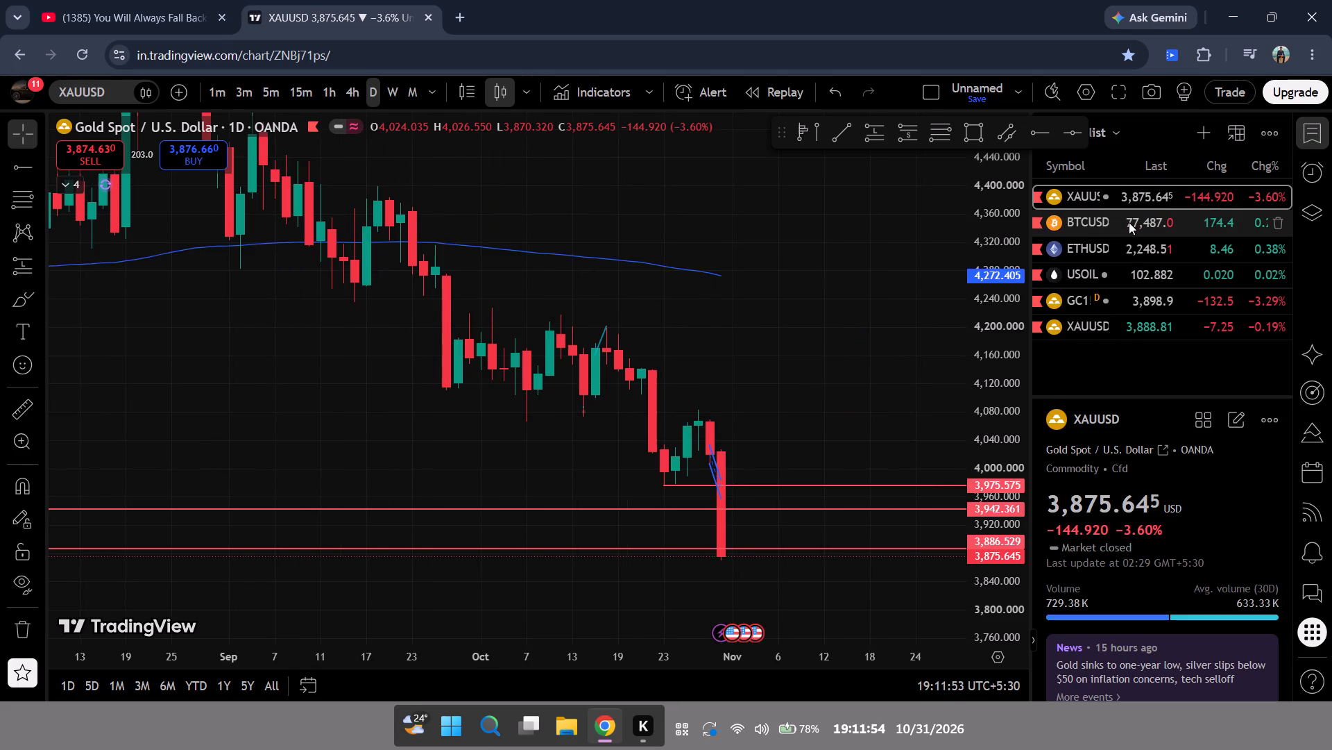
click(1129, 222)
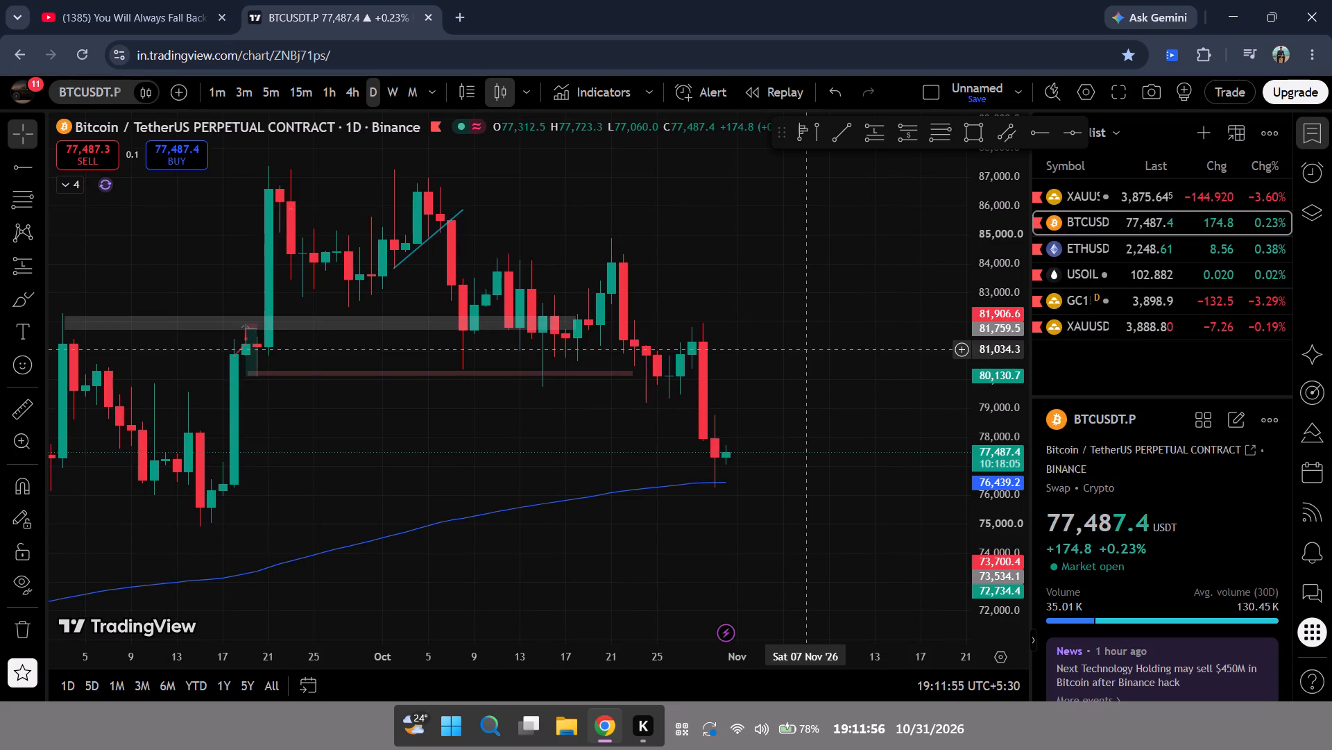
click(1312, 131)
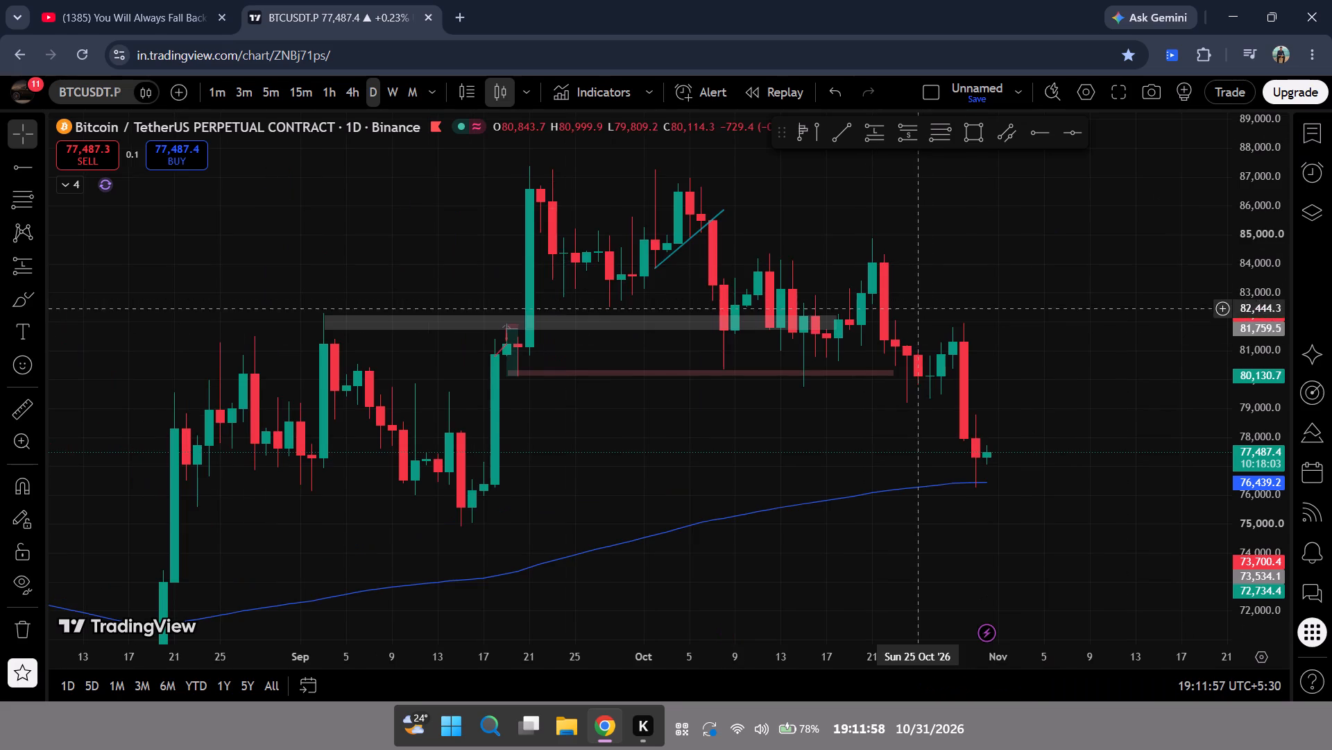
Delete the short position drawing at the 19–20 September 2026 candles on the BTCUSDT.P daily chart.
click(511, 333)
click(982, 174)
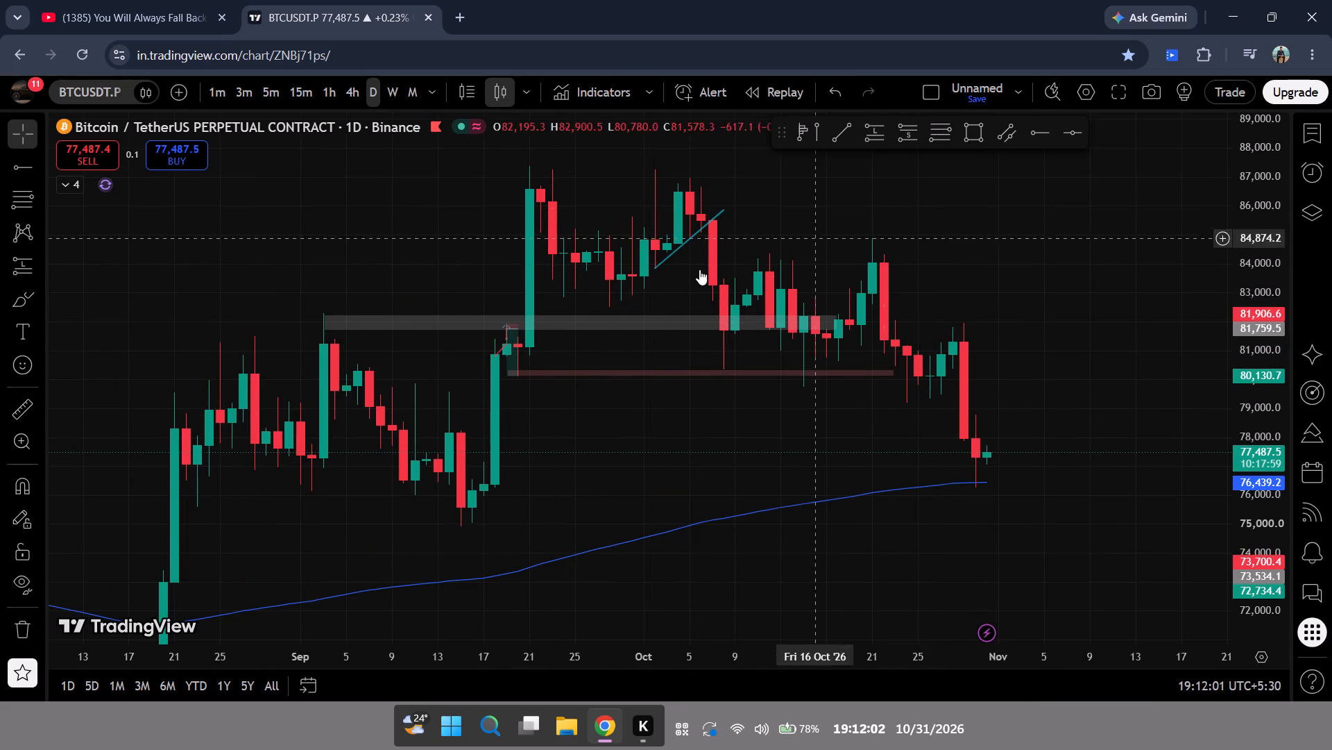
click(515, 326)
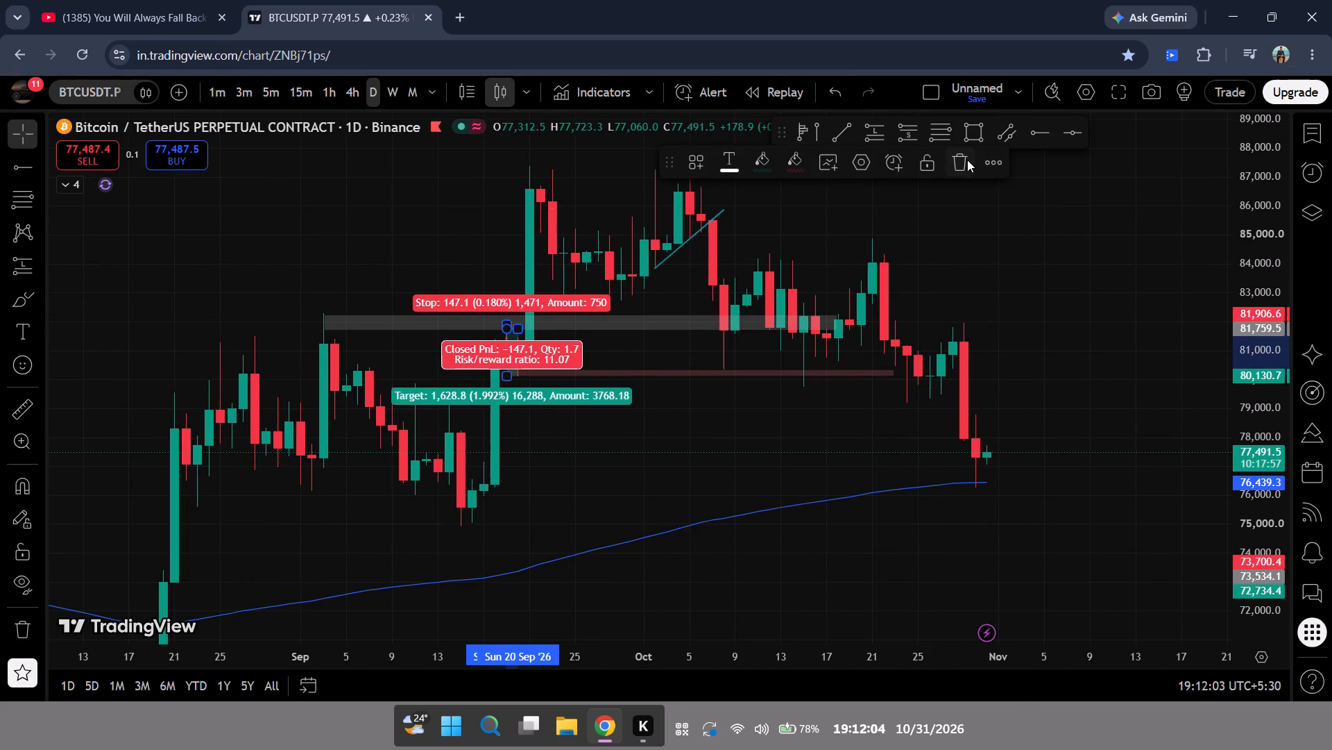
click(967, 160)
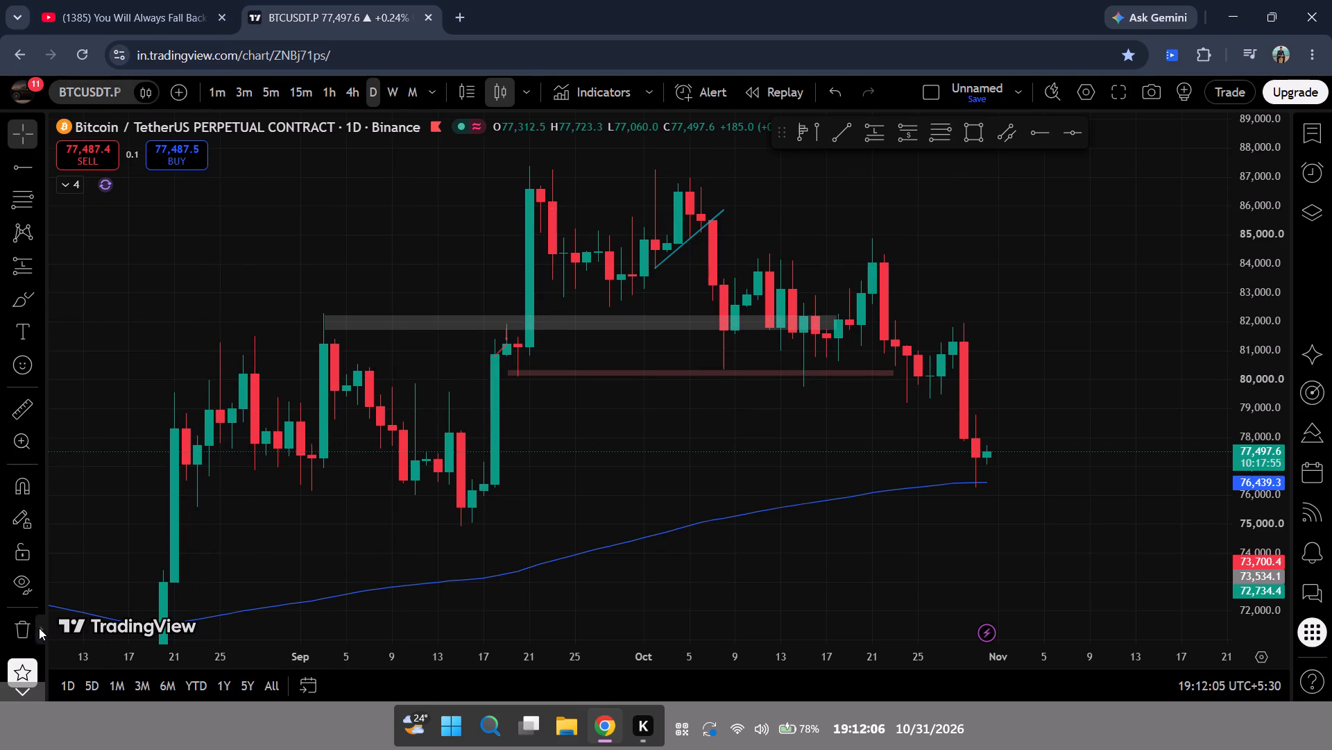
click(40, 628)
click(300, 519)
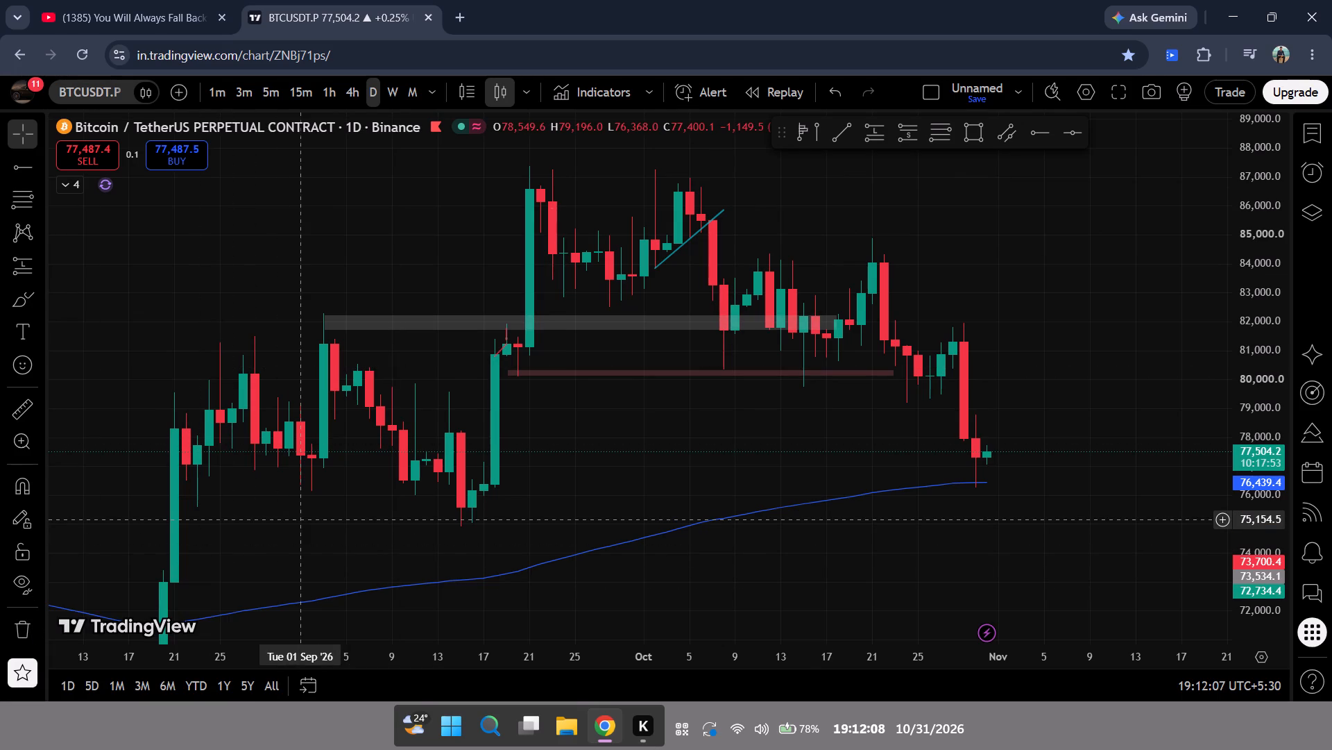
Delete the small line drawing at the 18 September 2026 candle.
click(498, 358)
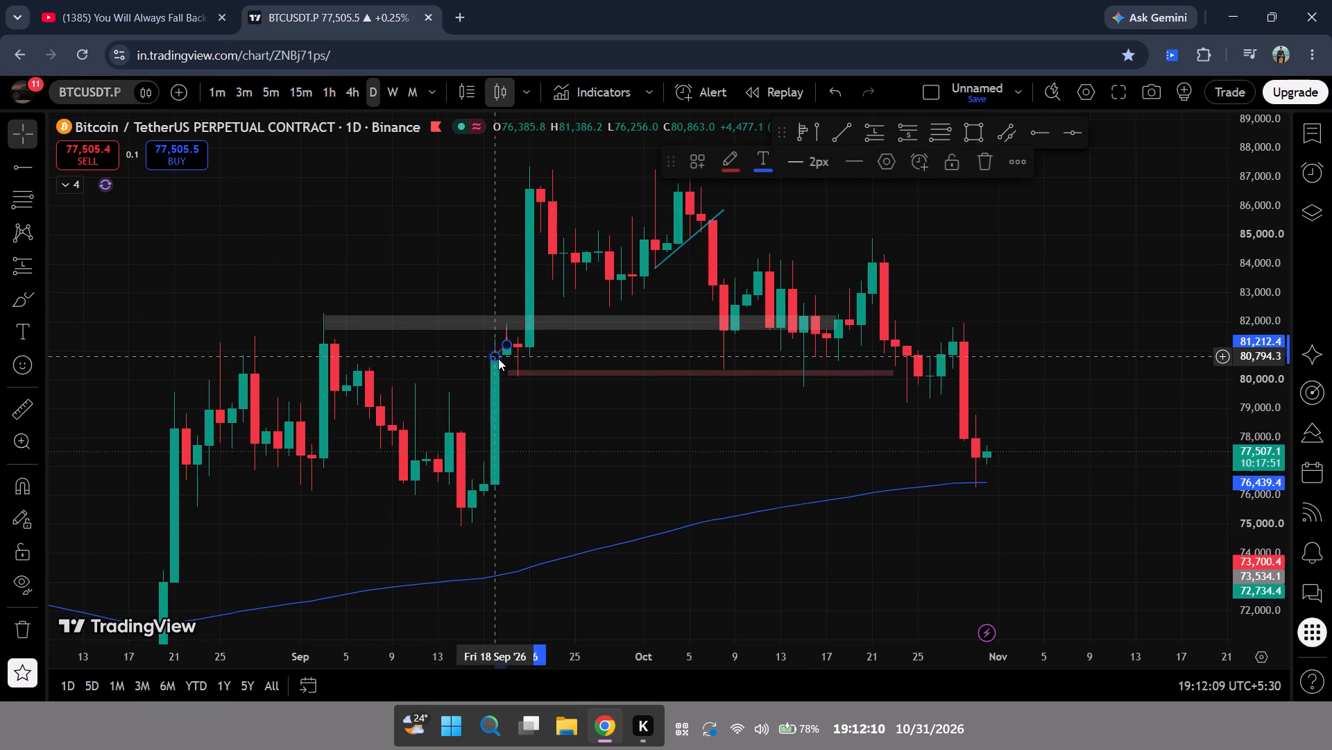
click(980, 160)
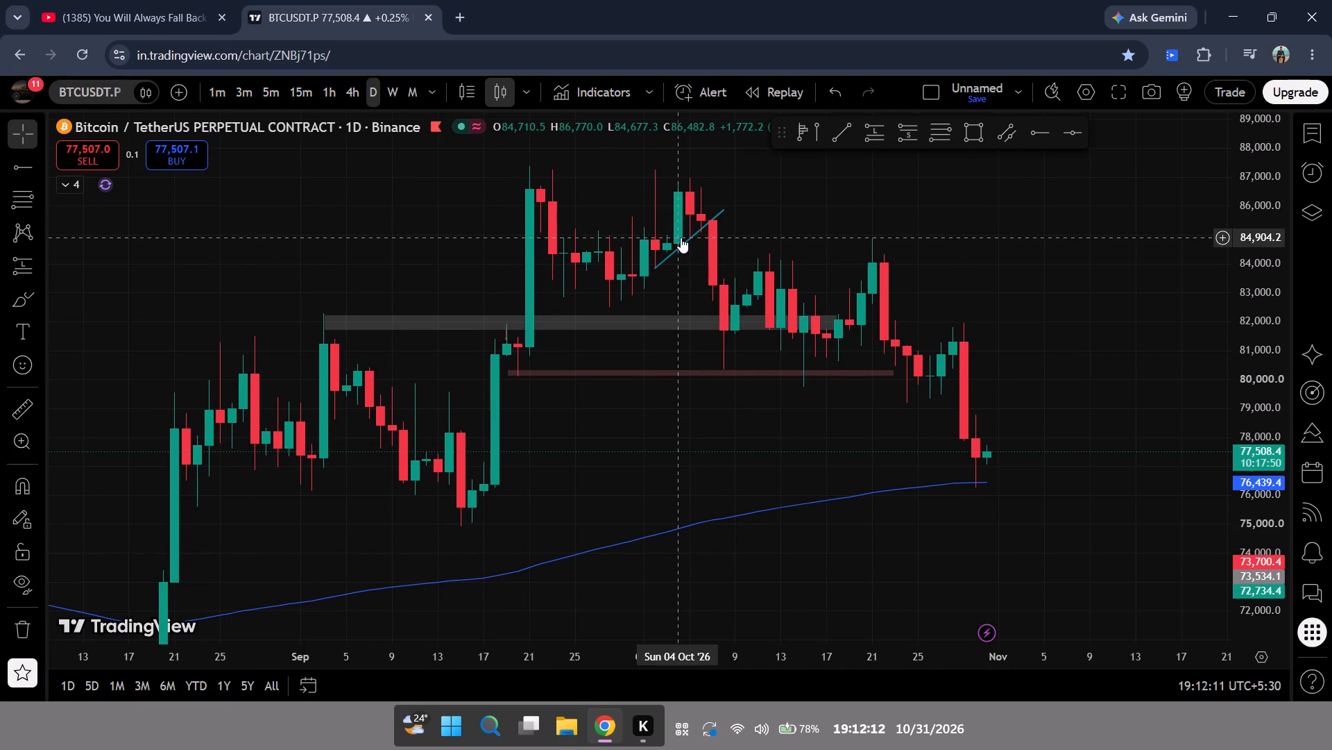
Delete the teal trend line across the early October 2026 candles.
click(688, 244)
click(989, 167)
Examine the BTCUSDT.P daily candles from late 2025 through October 2026 for leftover drawings.
scroll(1041, 309, down, 4)
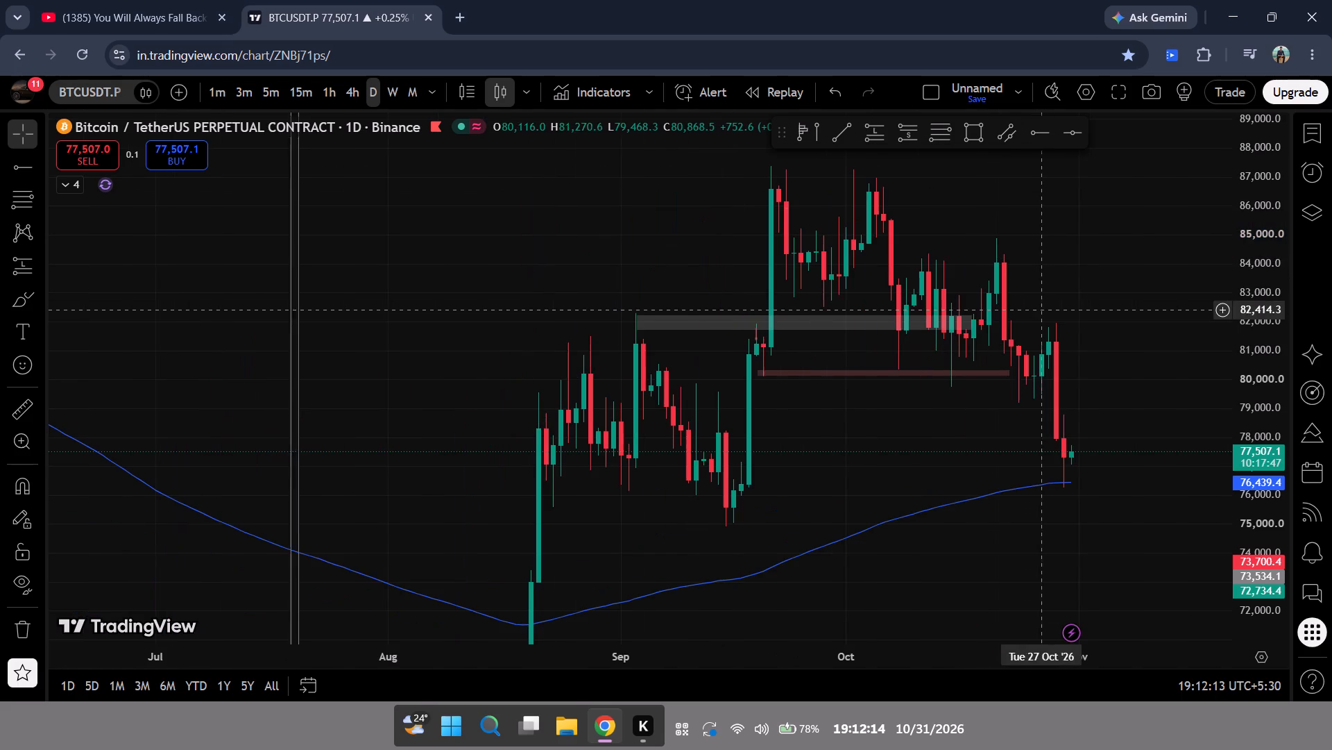
drag(1279, 212, 1314, 344)
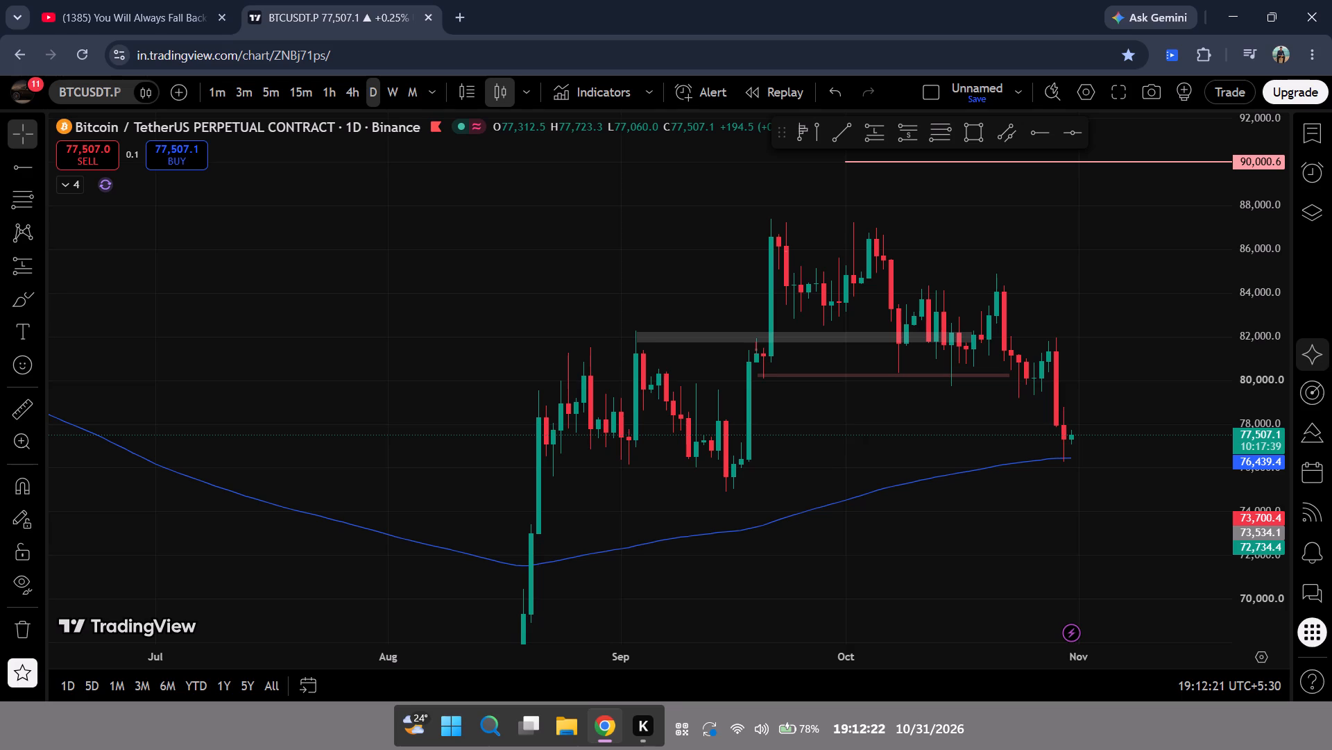
drag(1130, 221, 907, 347)
scroll(1011, 498, down, 2)
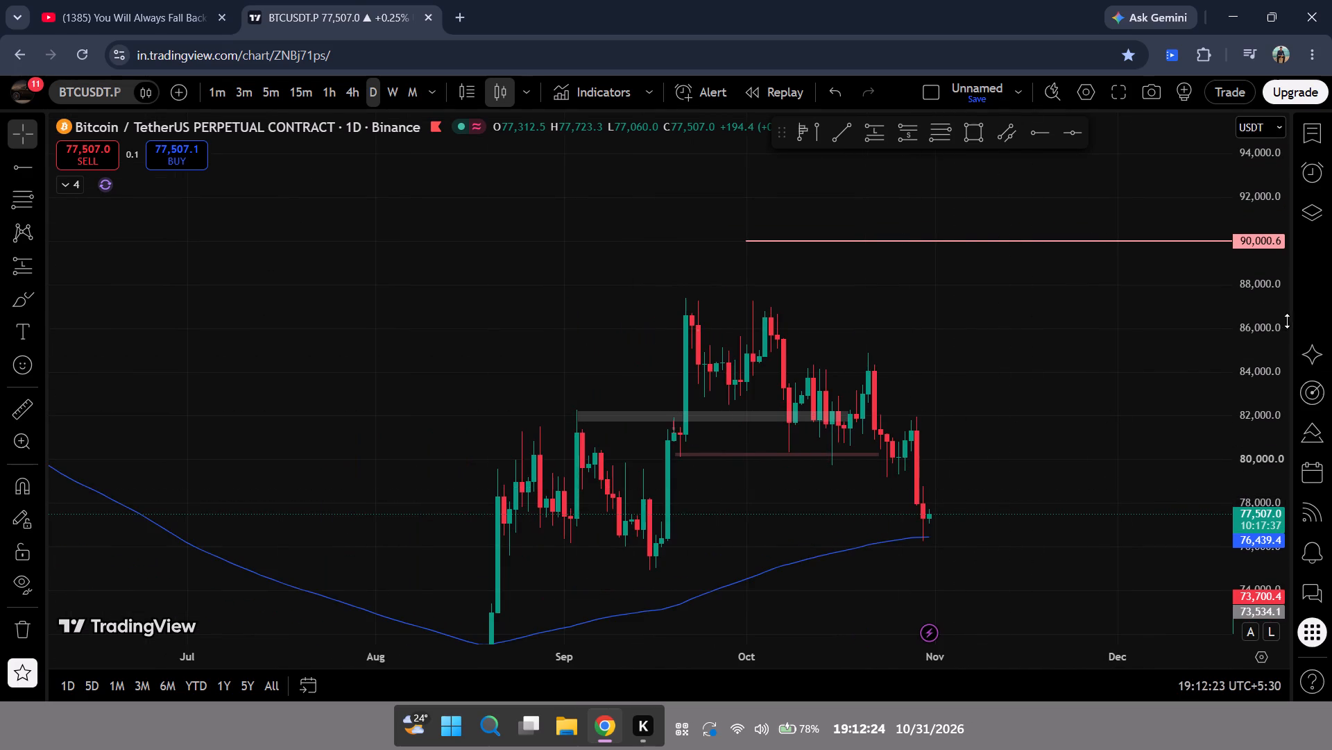
drag(1267, 299, 1288, 544)
scroll(1110, 559, down, 3)
drag(1175, 508, 1195, 350)
scroll(1173, 358, down, 1)
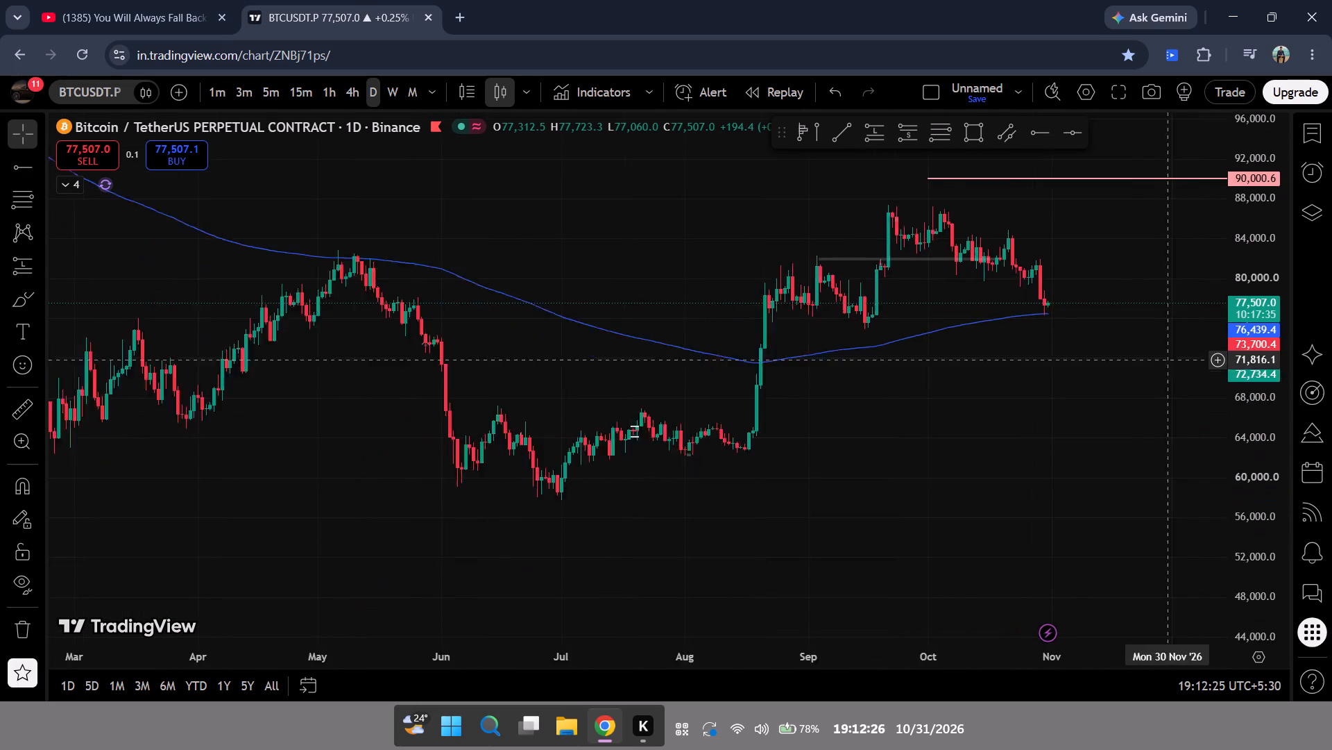
scroll(1153, 371, down, 1)
drag(1156, 323, 1143, 493)
click(663, 254)
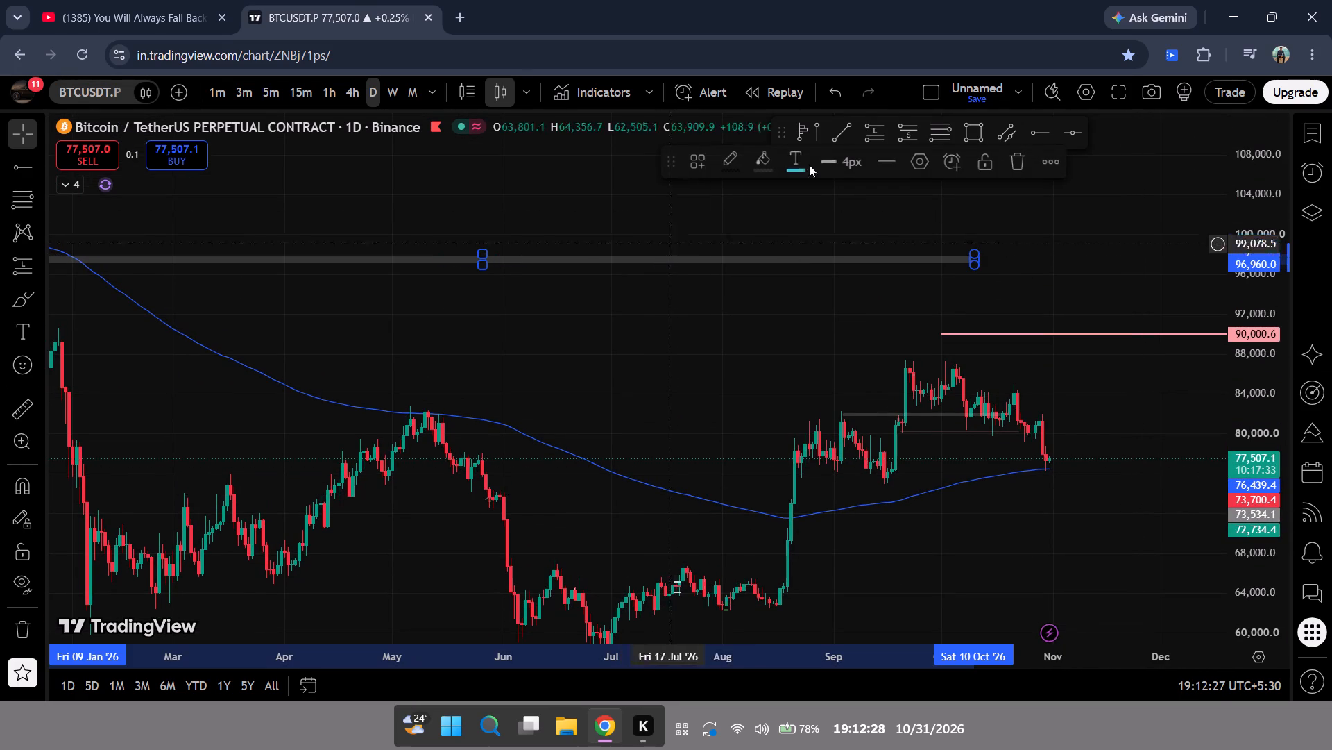
click(756, 345)
scroll(752, 377, down, 4)
drag(758, 383, 754, 374)
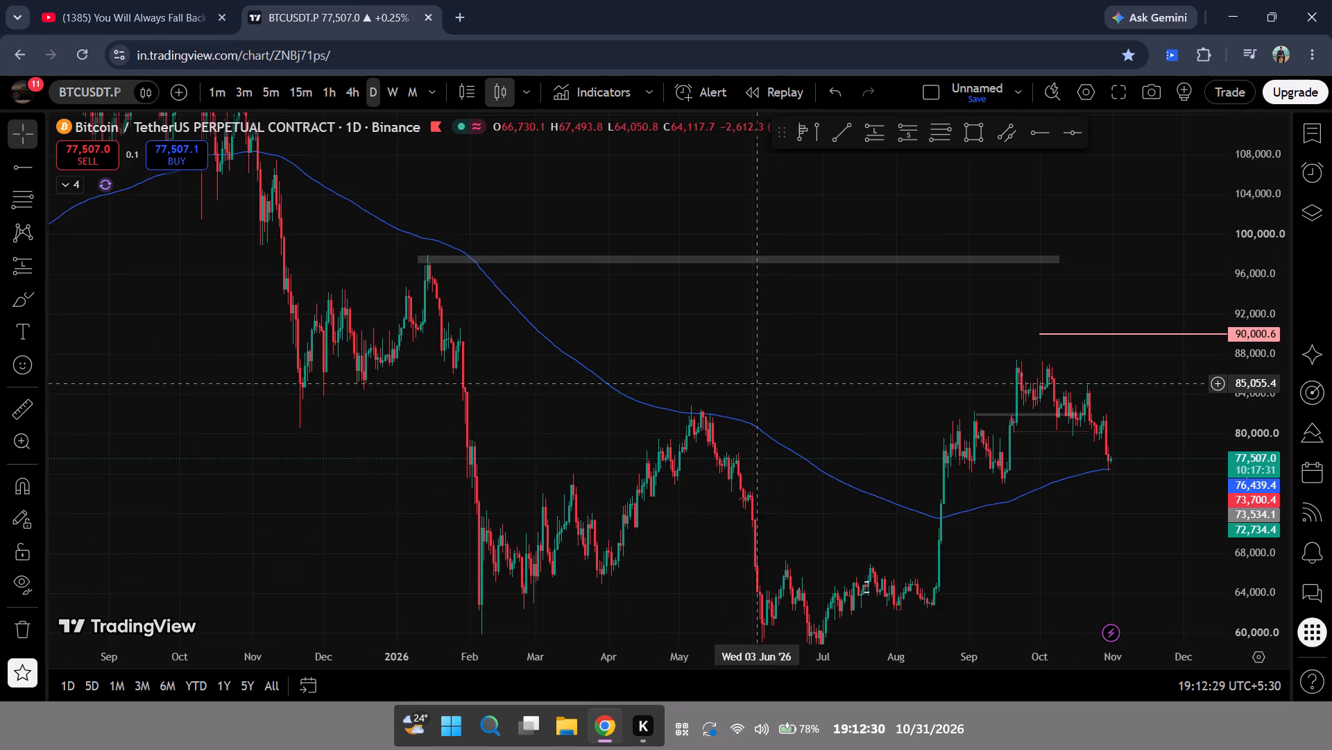
drag(754, 374, 703, 281)
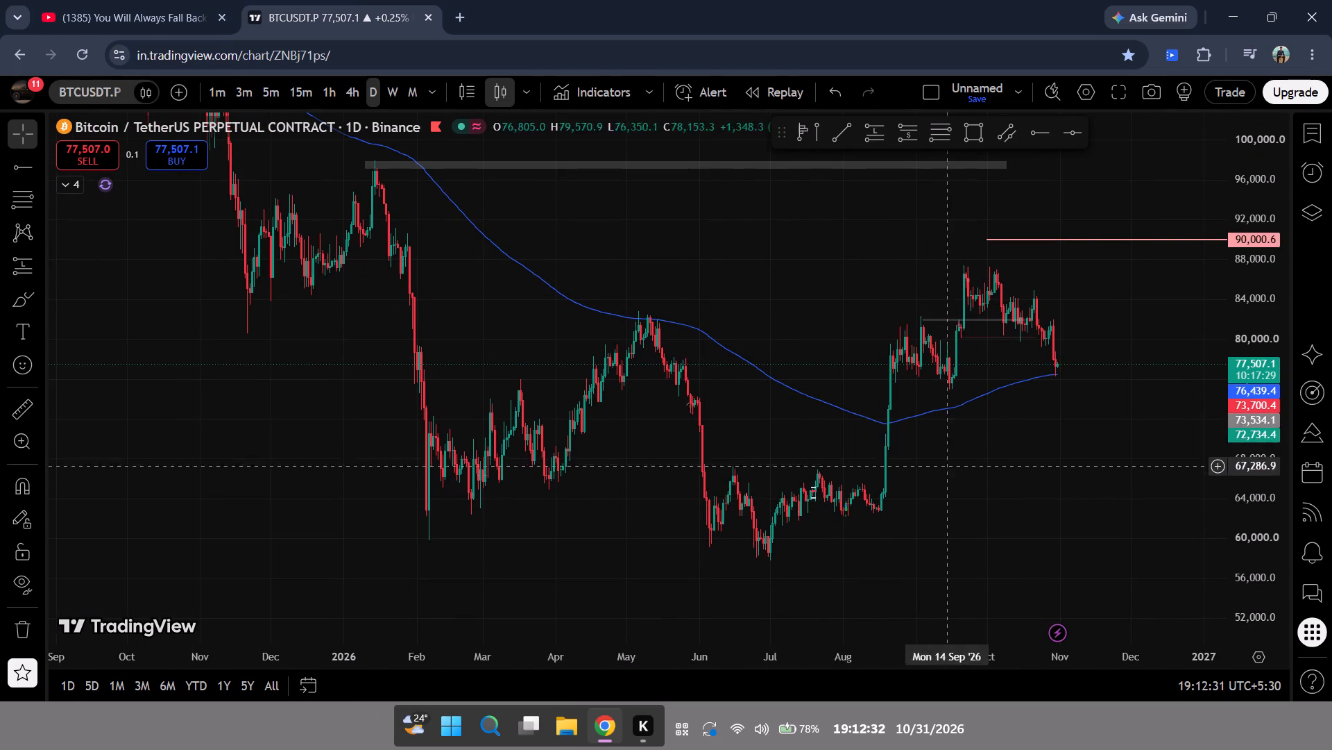
Delete the short position drawing at the 28 May 2026 candle.
click(695, 403)
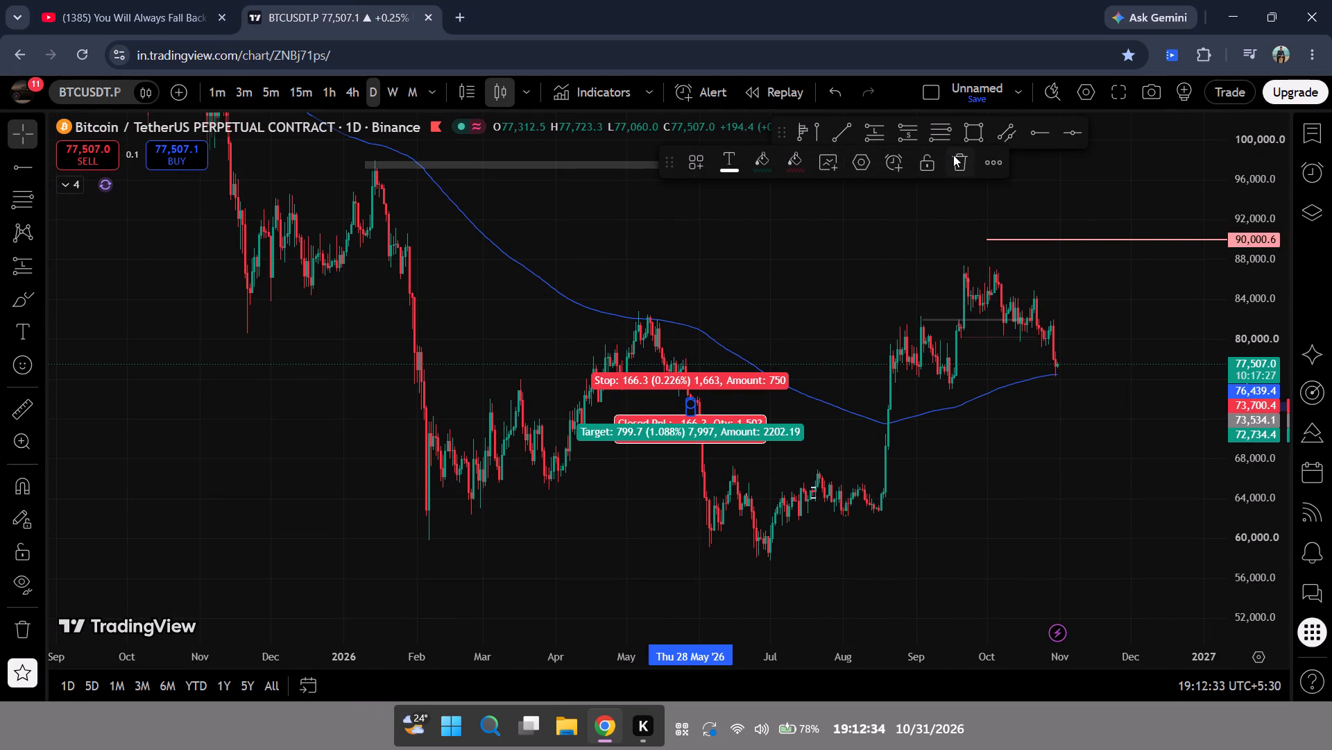
click(953, 155)
Examine the BTCUSDT.P daily price history from 2024 onward, ending on the September and October 2026 candles and zones.
drag(790, 305, 723, 376)
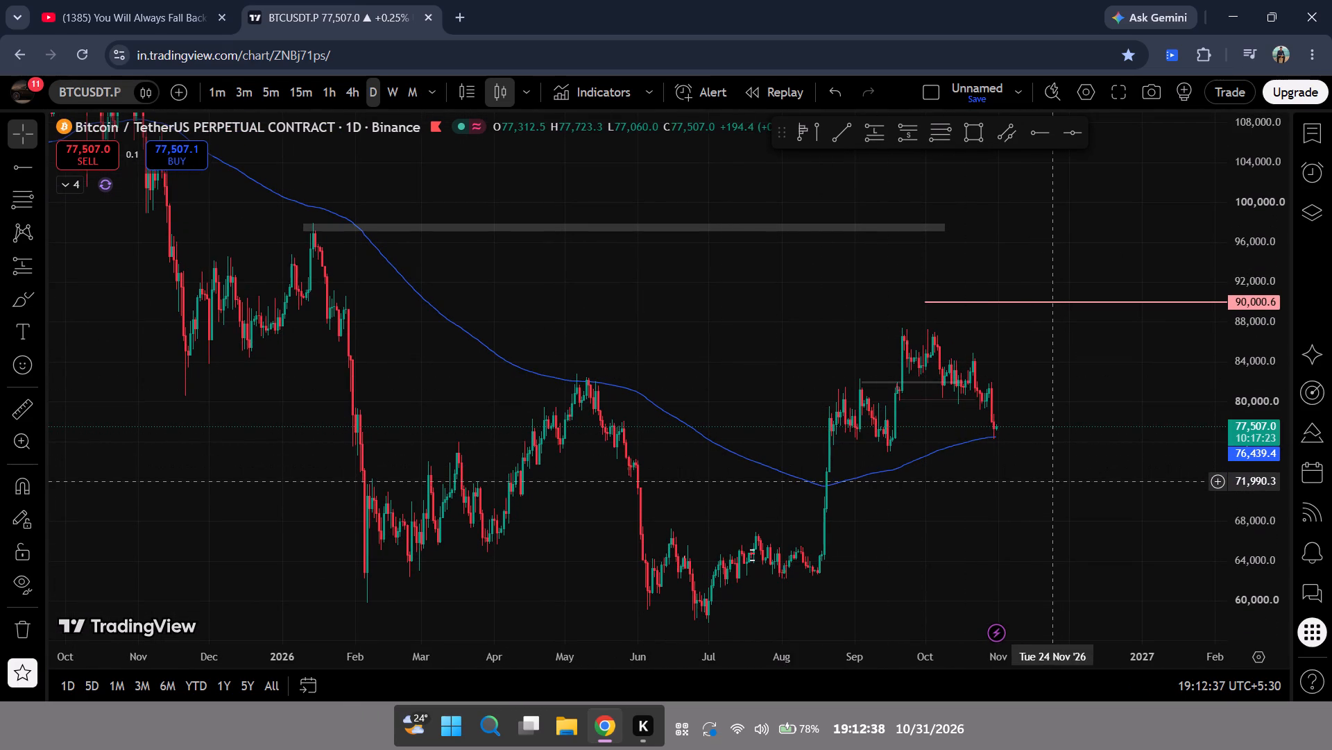
scroll(1266, 509, up, 3)
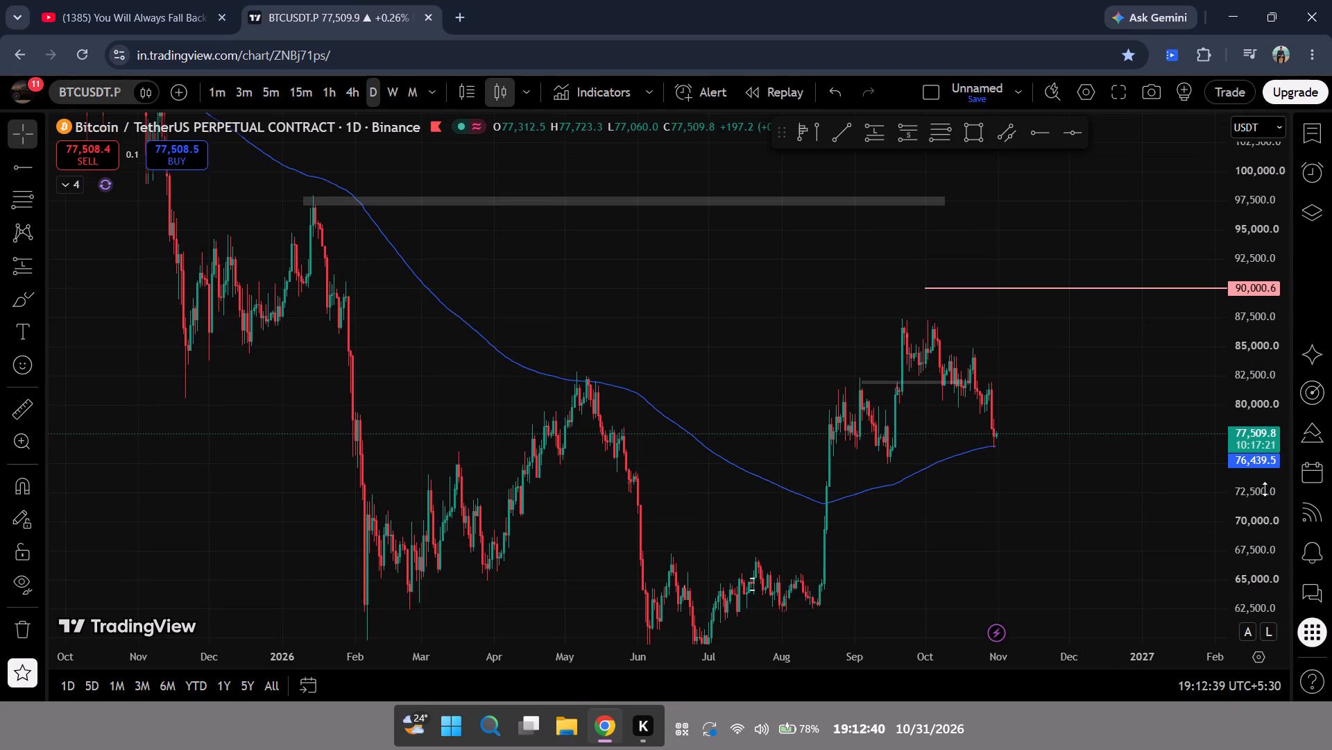
scroll(1268, 202, down, 2)
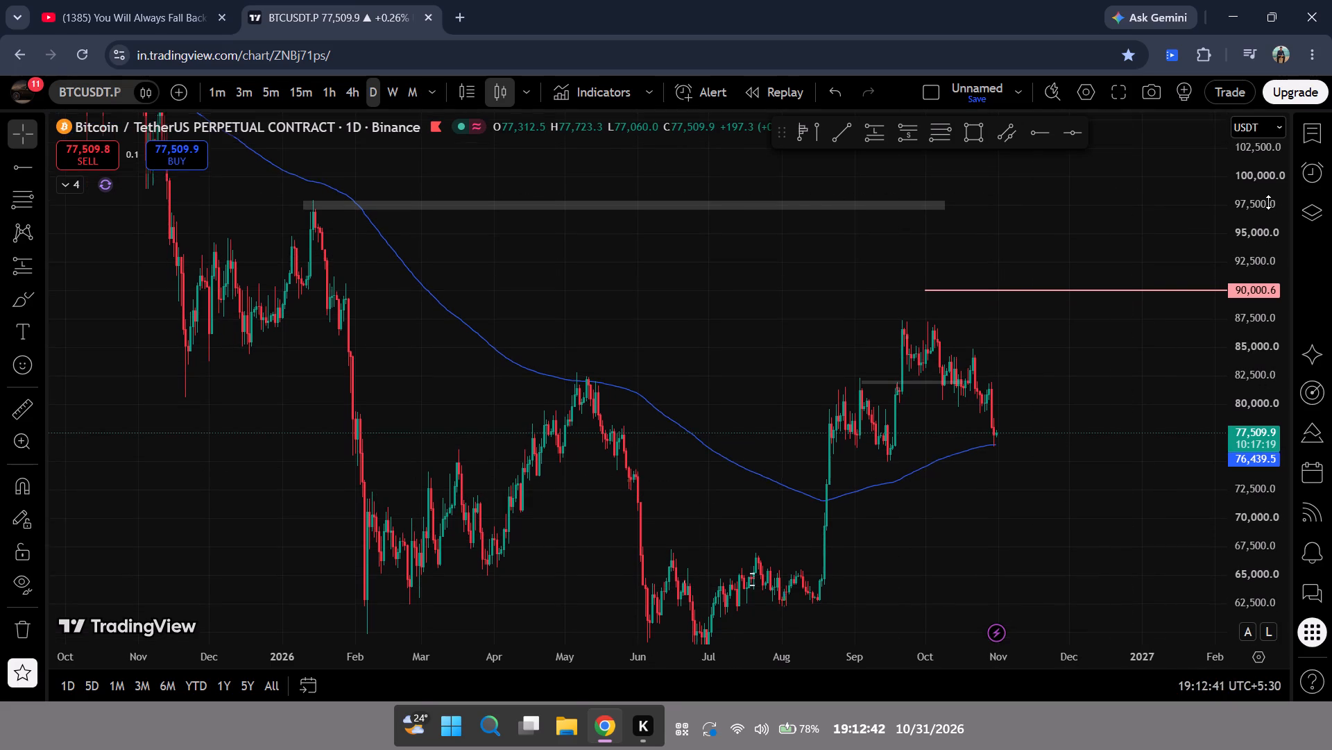
scroll(1268, 202, down, 12)
drag(1257, 194, 1274, 394)
scroll(802, 488, down, 7)
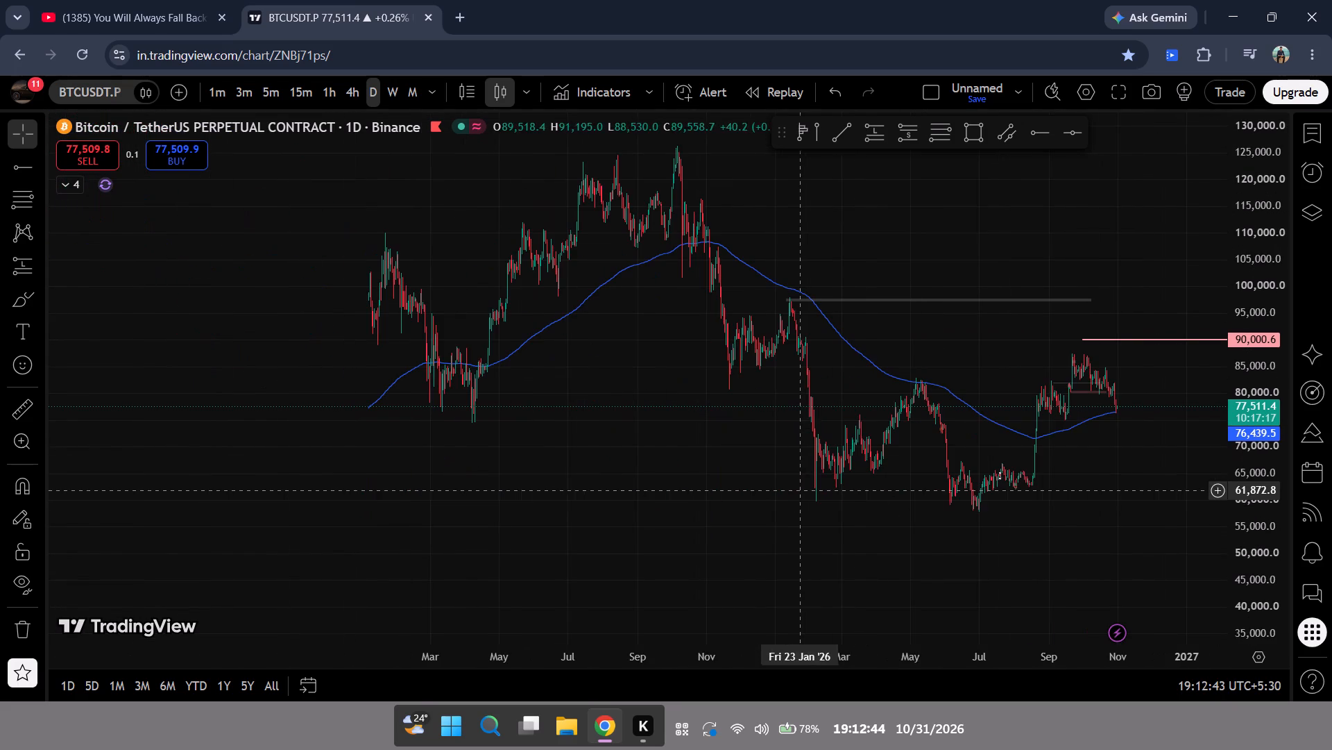
drag(1104, 533, 1052, 441)
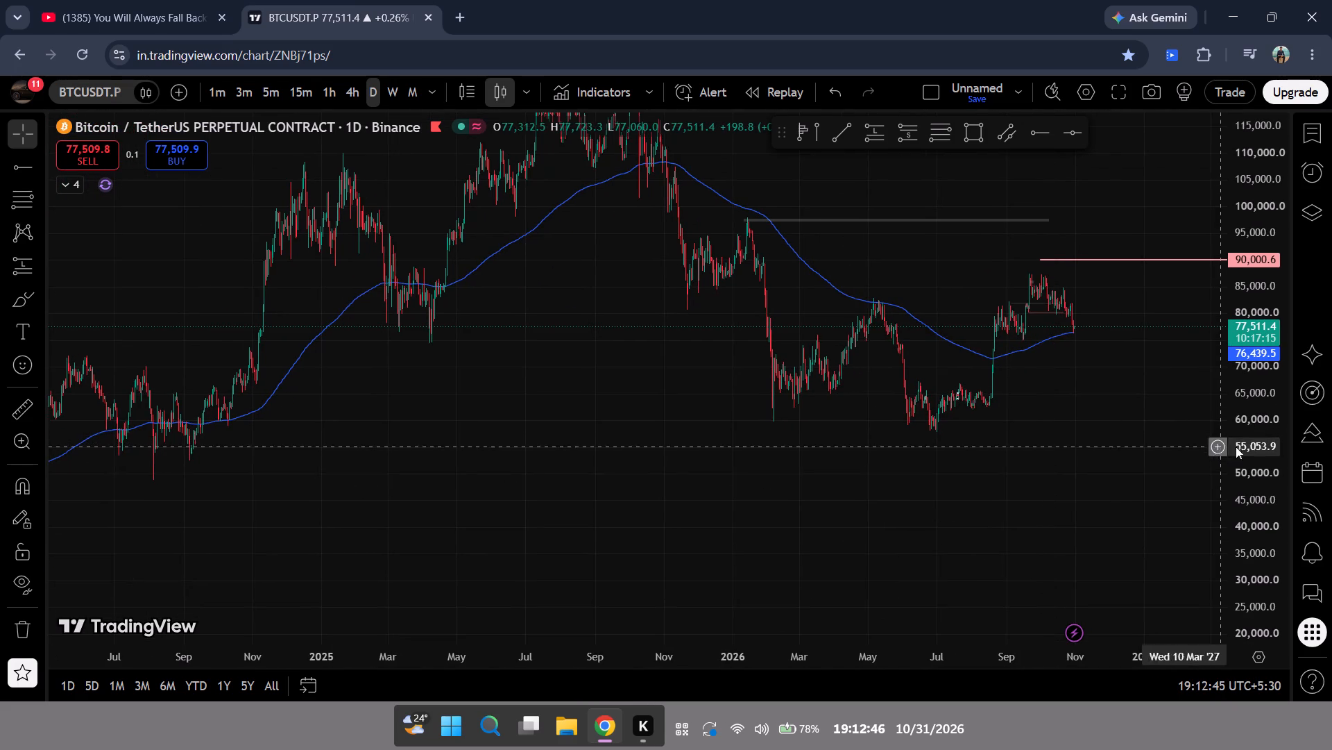
scroll(1260, 444, up, 14)
scroll(1066, 447, up, 7)
drag(989, 405, 1007, 495)
scroll(1227, 447, up, 7)
drag(837, 497, 958, 519)
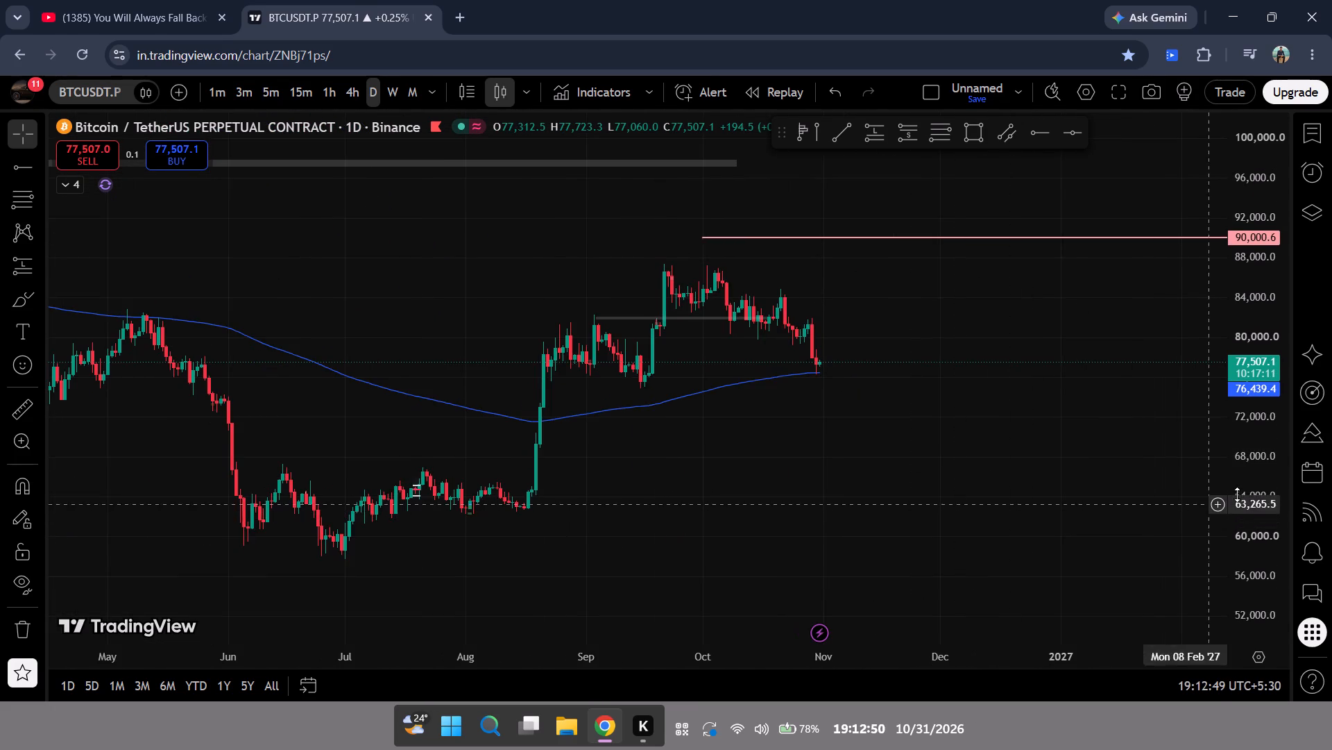
scroll(1240, 486, up, 19)
scroll(903, 512, up, 7)
drag(622, 499, 1080, 497)
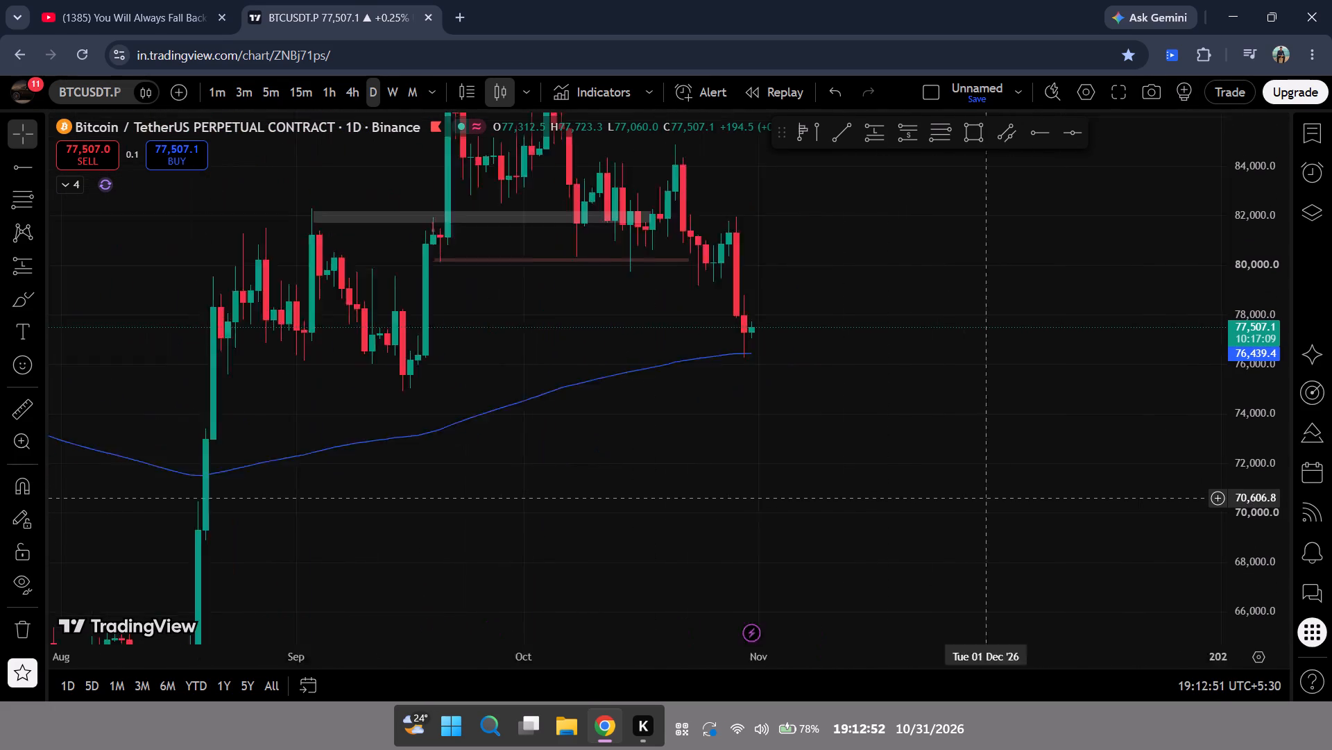
drag(1080, 497, 1204, 503)
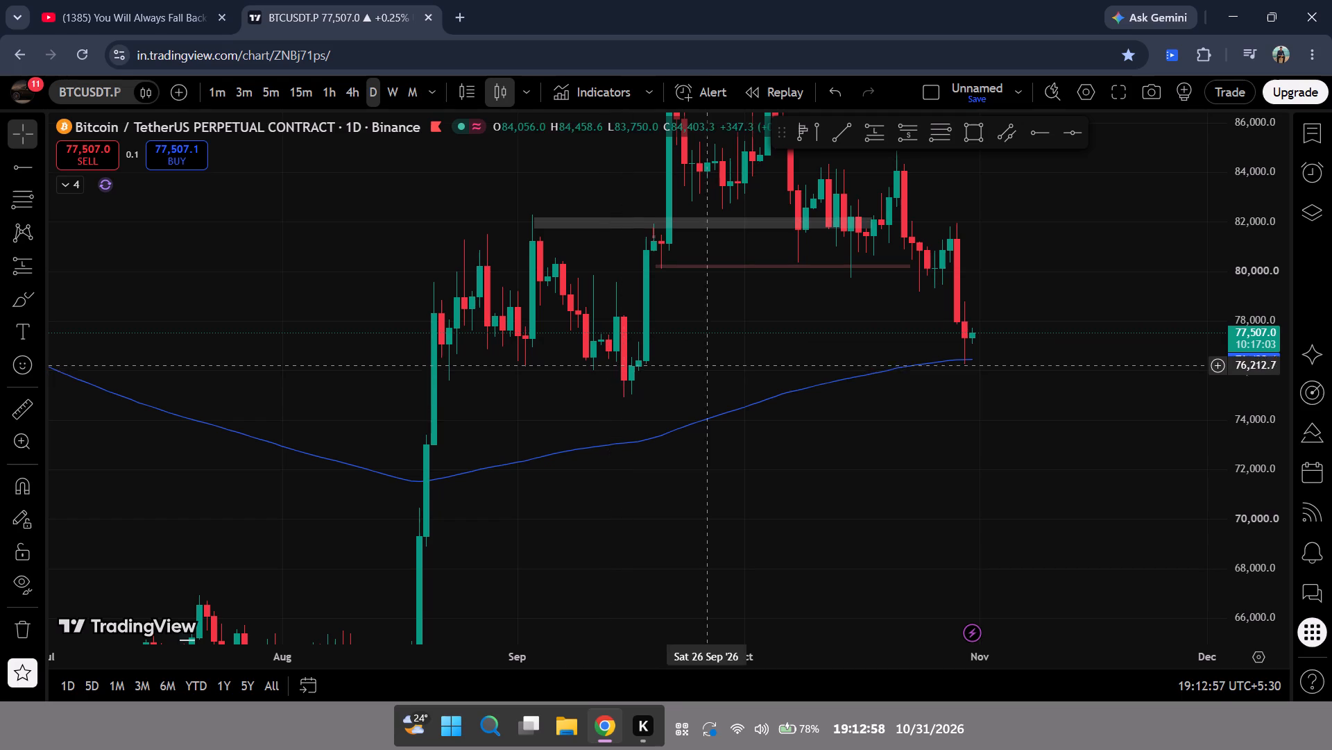
Draw a rectangle zone from 15 September to 16 November 2026 between about 77,124 and 75,897.
drag(712, 368, 723, 416)
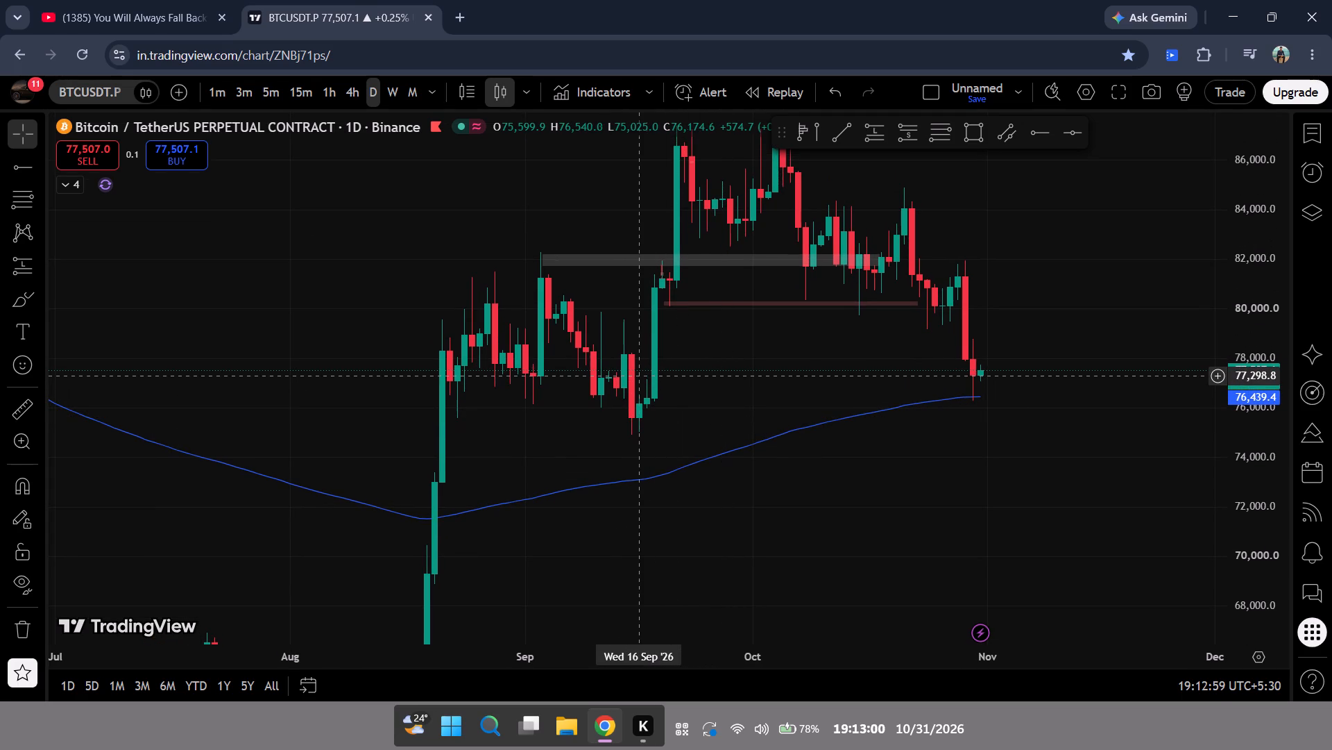
click(969, 130)
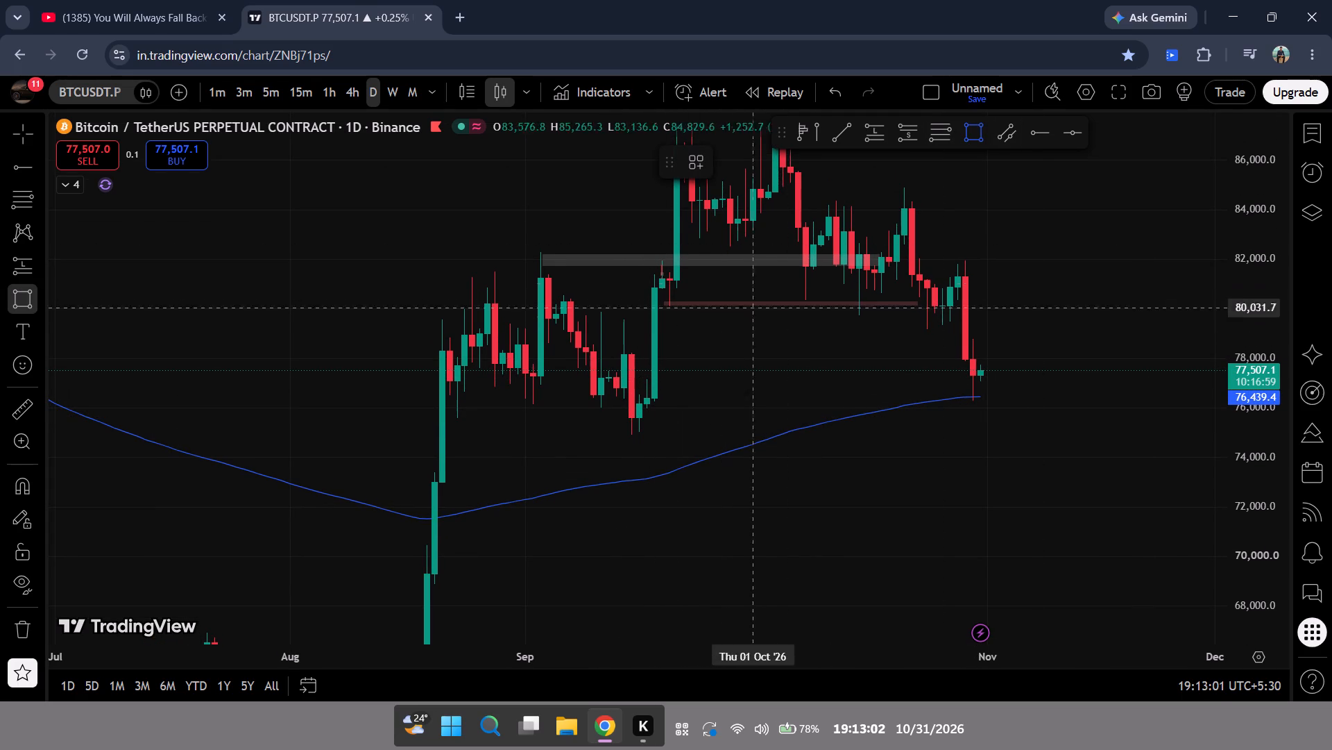
click(630, 380)
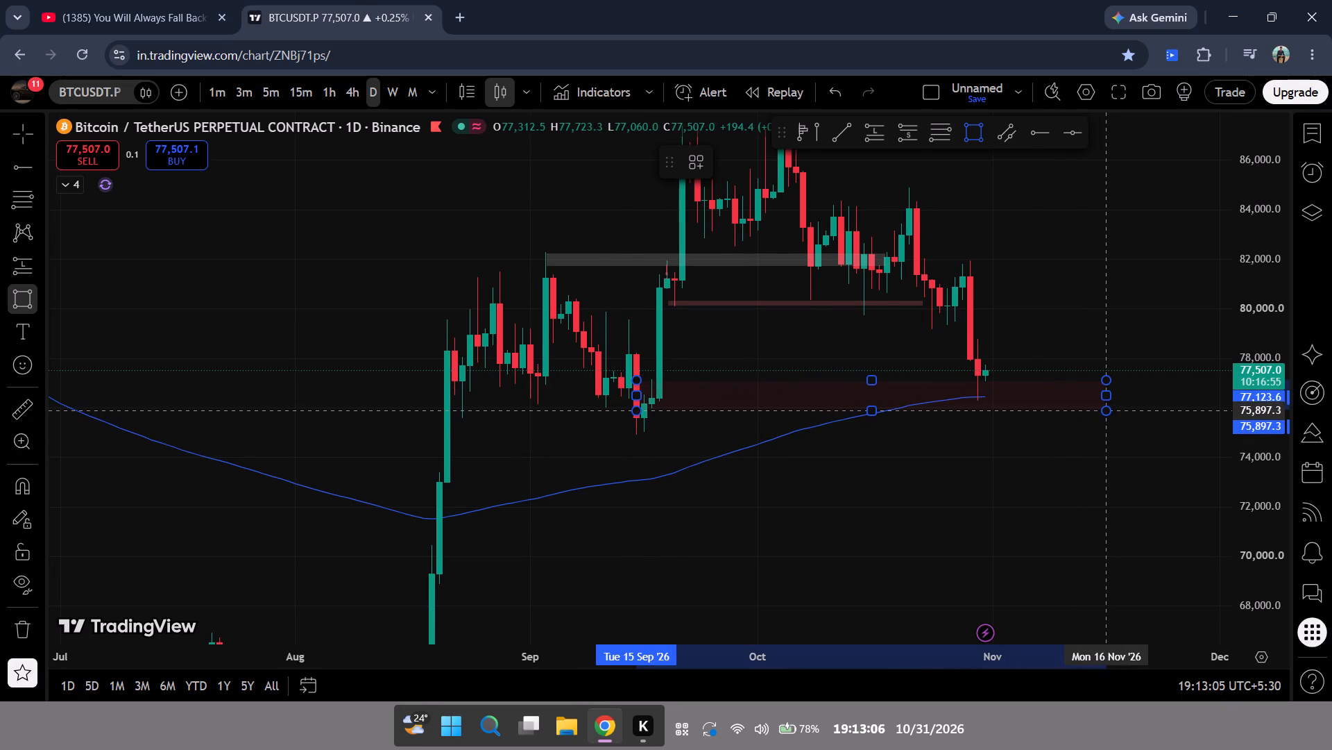
click(1106, 410)
click(1014, 472)
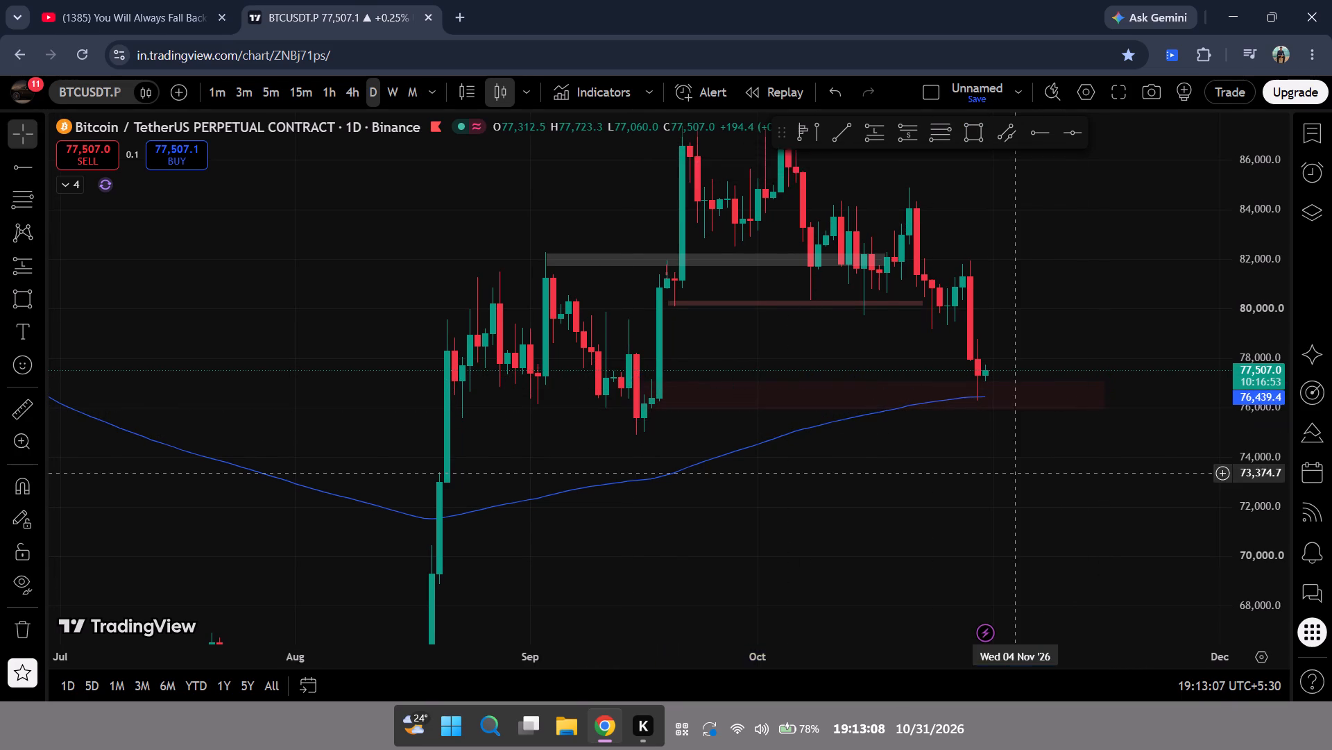
Fine-tune the new rectangle's upper edge to about 77,181 and its lower edge to about 75,930.
drag(1012, 472, 1166, 526)
scroll(1275, 491, up, 13)
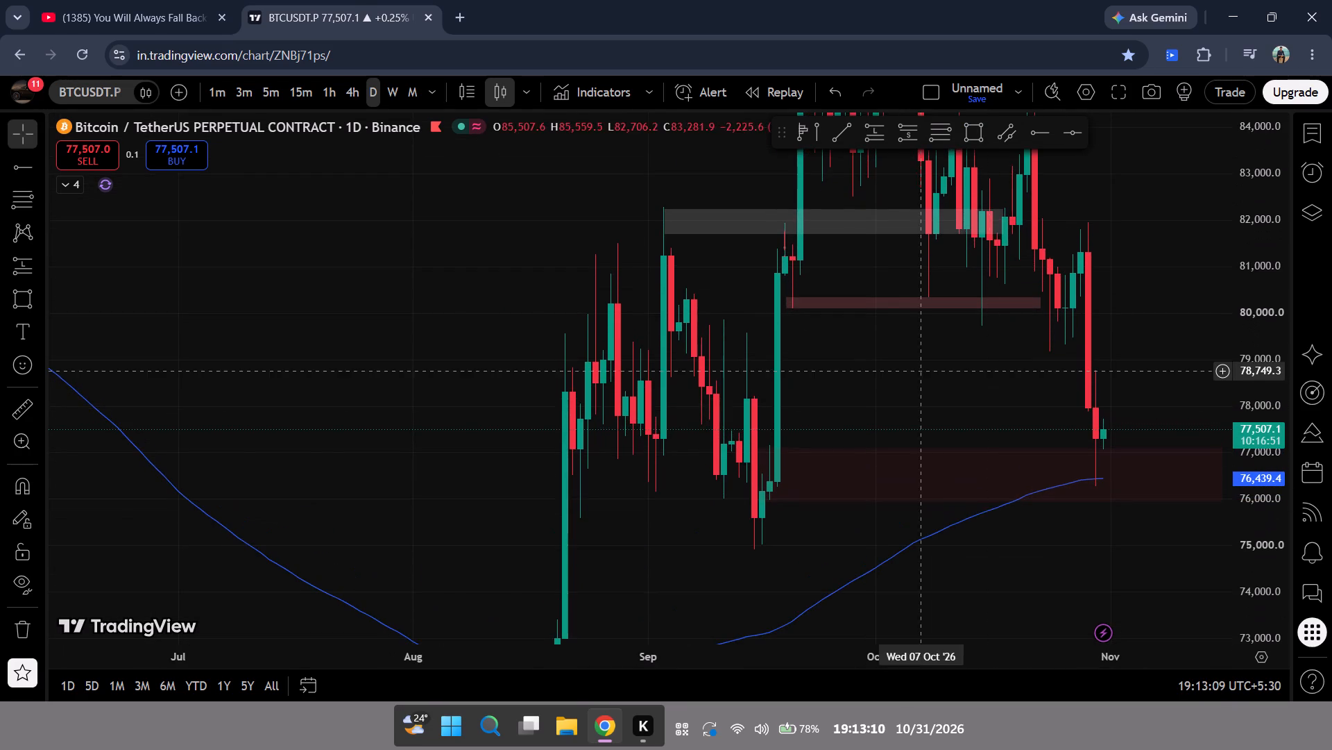
scroll(924, 370, up, 5)
drag(721, 366, 974, 332)
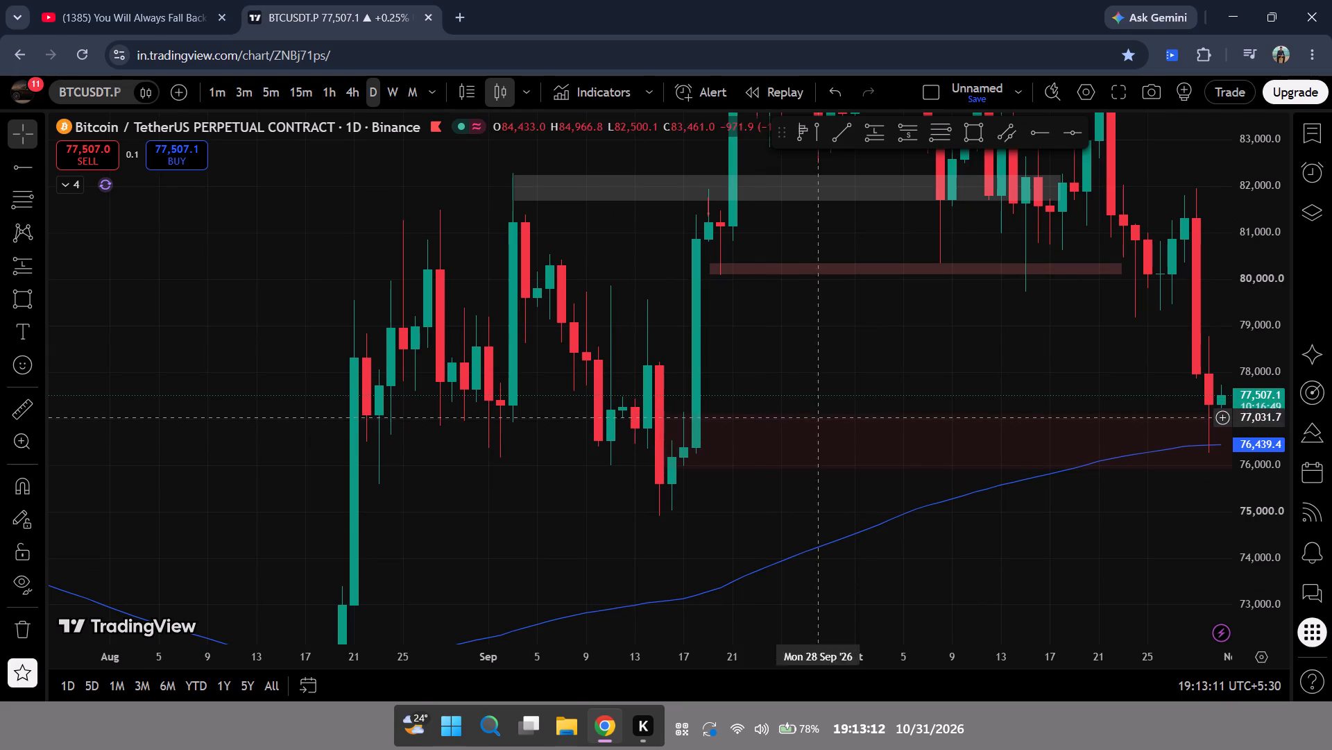
click(1038, 413)
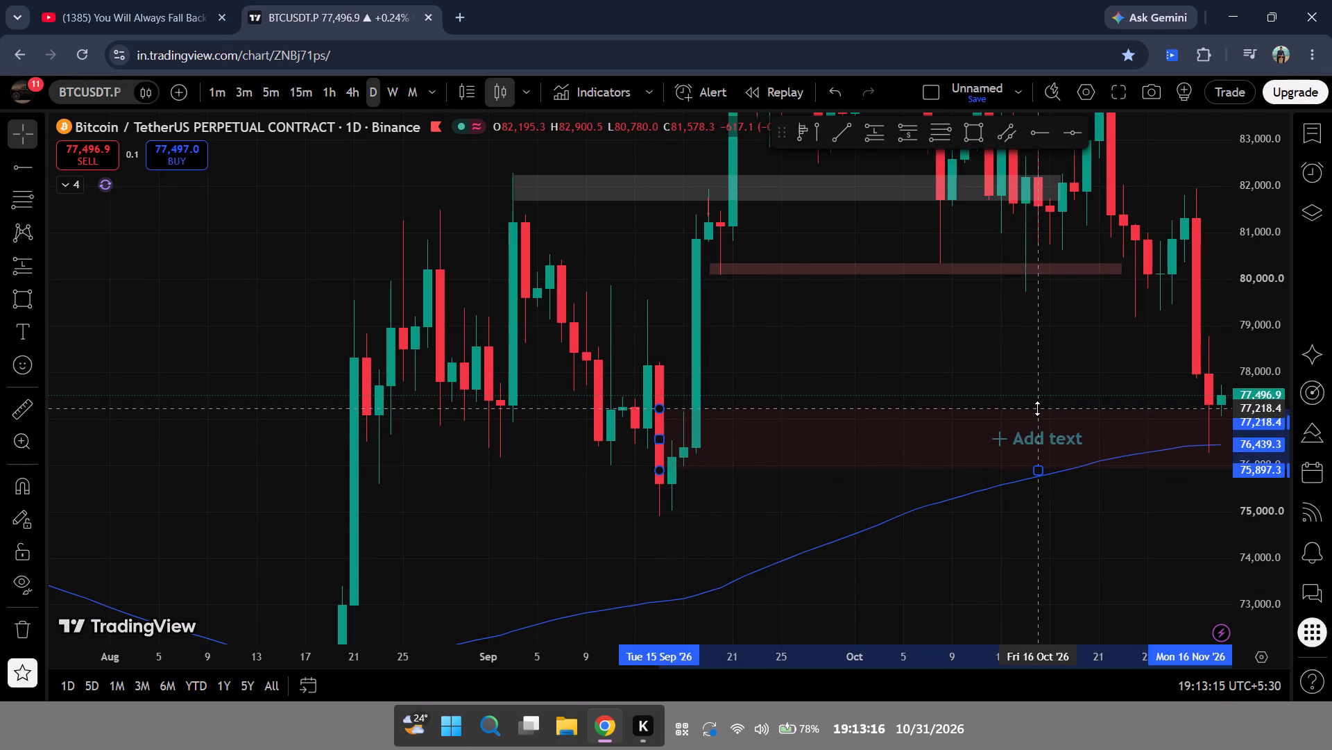
click(1033, 468)
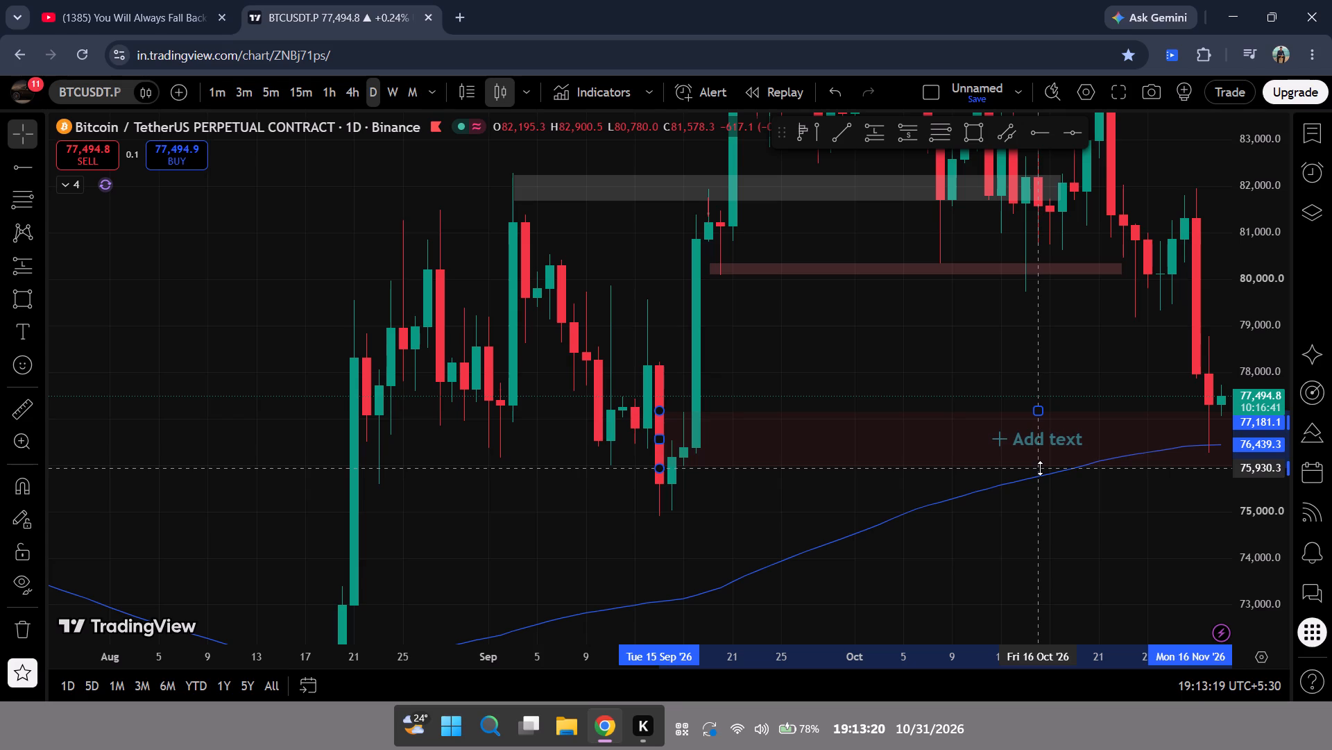
click(797, 549)
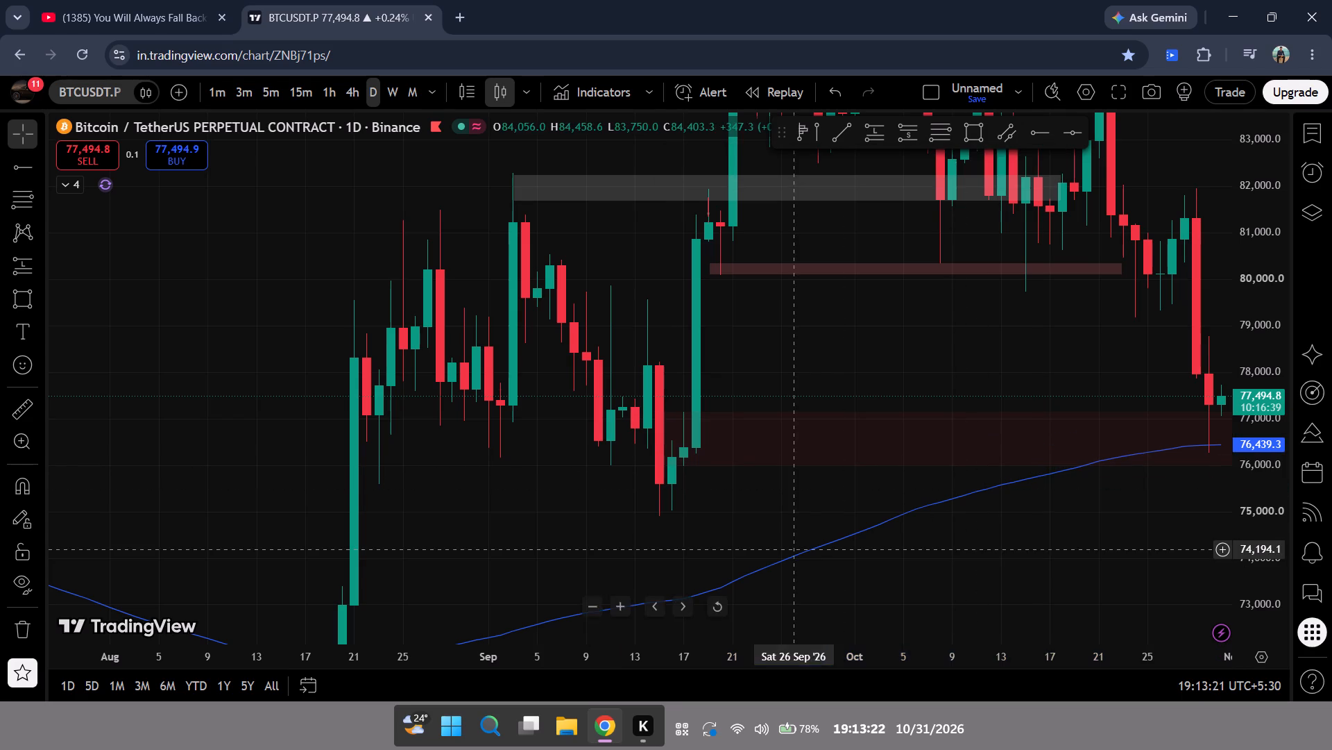
Delete the grey rectangle zone near 82,000 spanning early September to mid-October 2026.
drag(1086, 544, 788, 655)
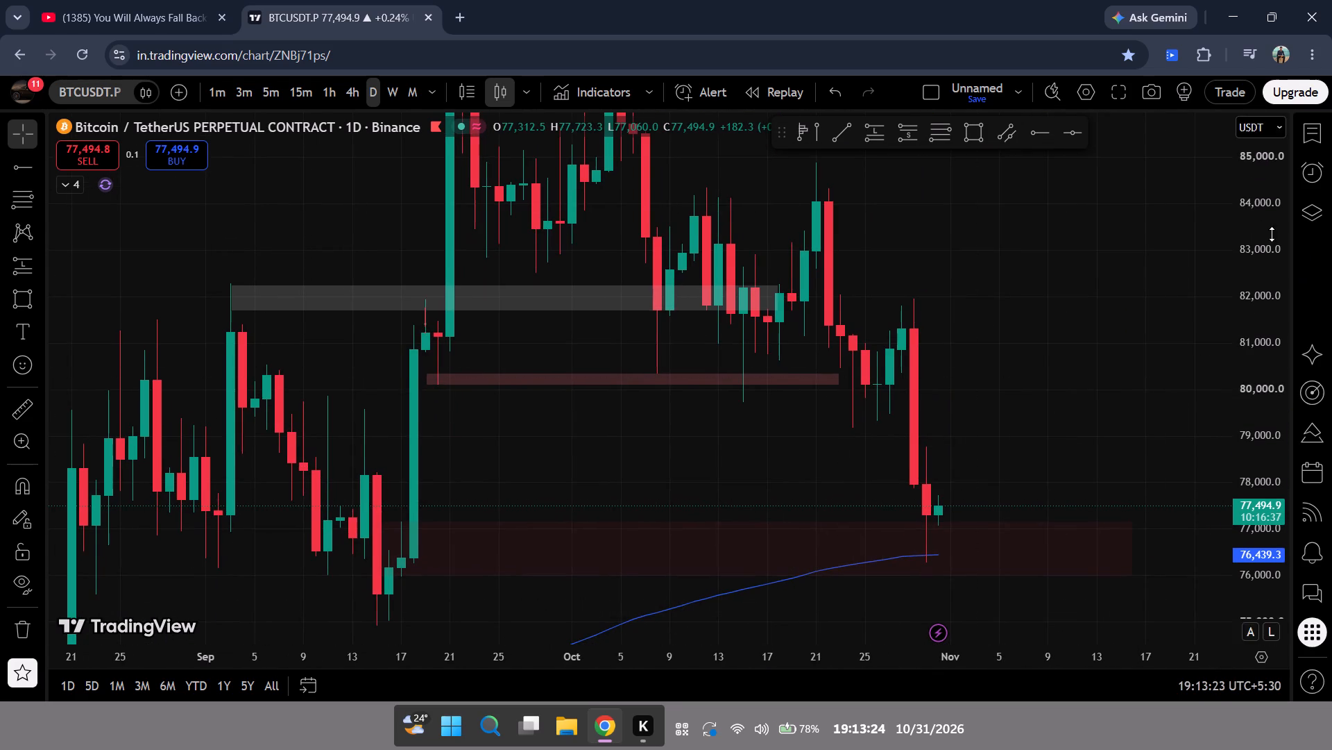
drag(1272, 234, 1301, 379)
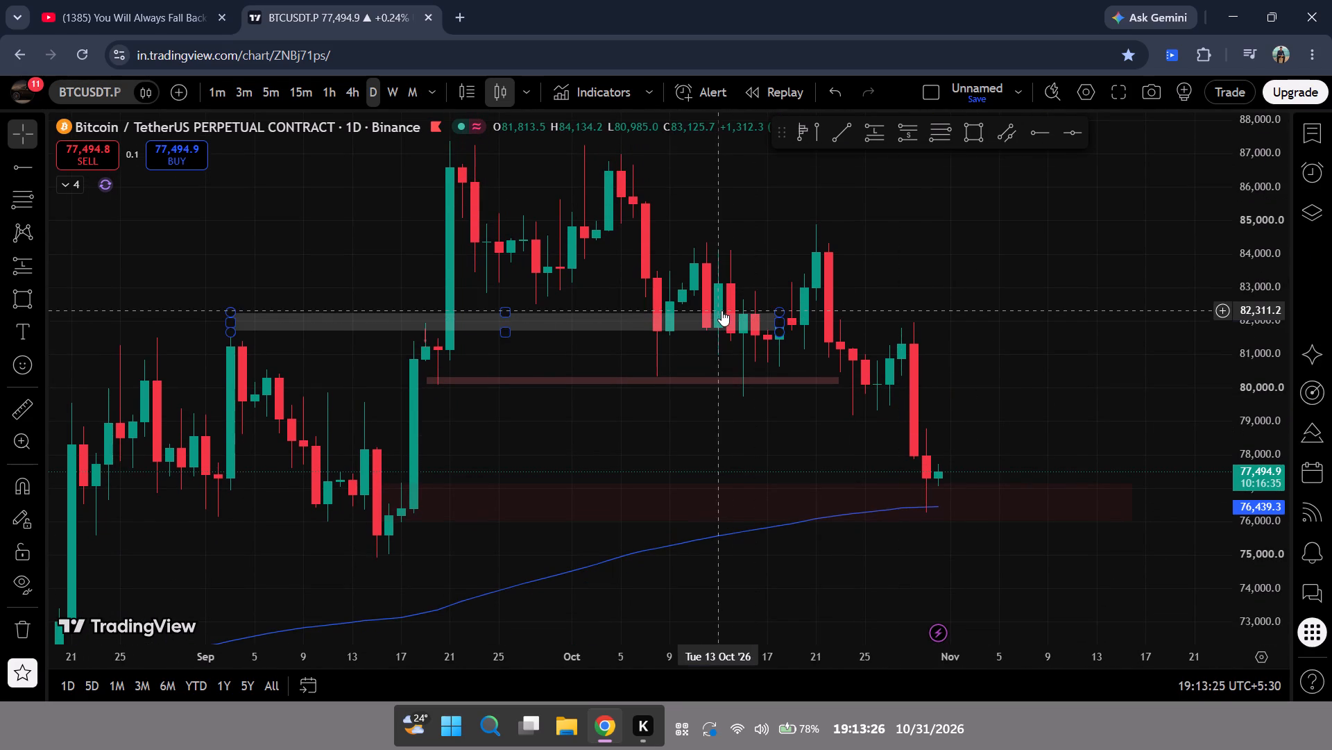
click(721, 310)
click(1021, 165)
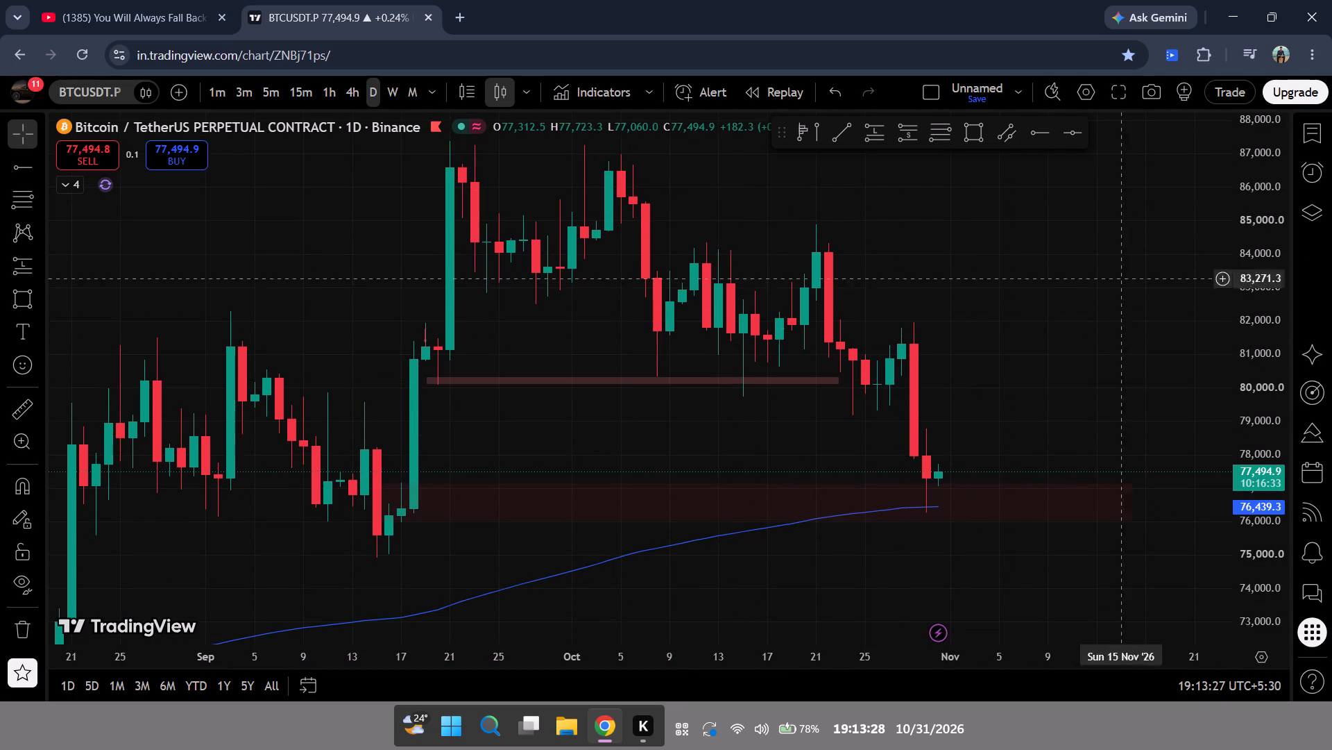
Switch the BTCUSDT.P chart to the 4-hour timeframe.
drag(1072, 271, 1104, 401)
scroll(1094, 387, down, 2)
drag(1105, 443, 1061, 300)
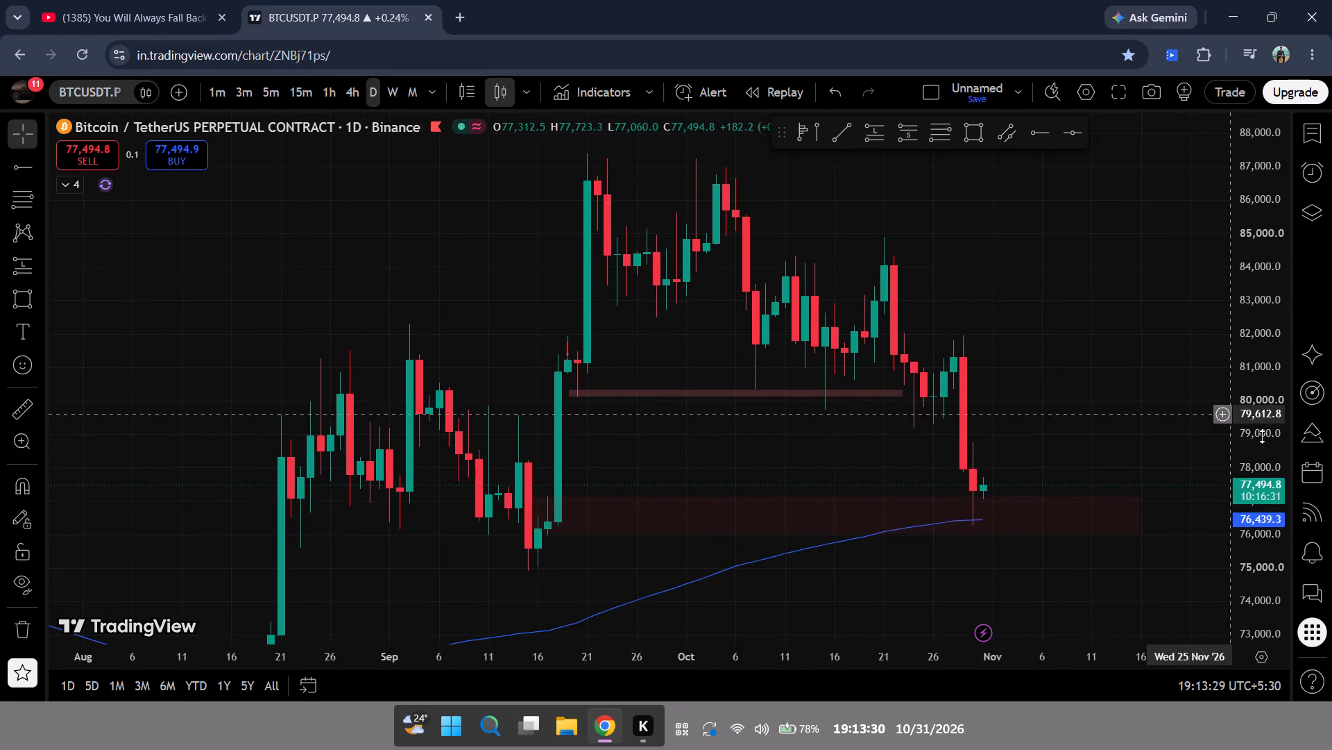
scroll(1270, 447, up, 7)
scroll(1075, 447, up, 3)
drag(1050, 431, 1132, 304)
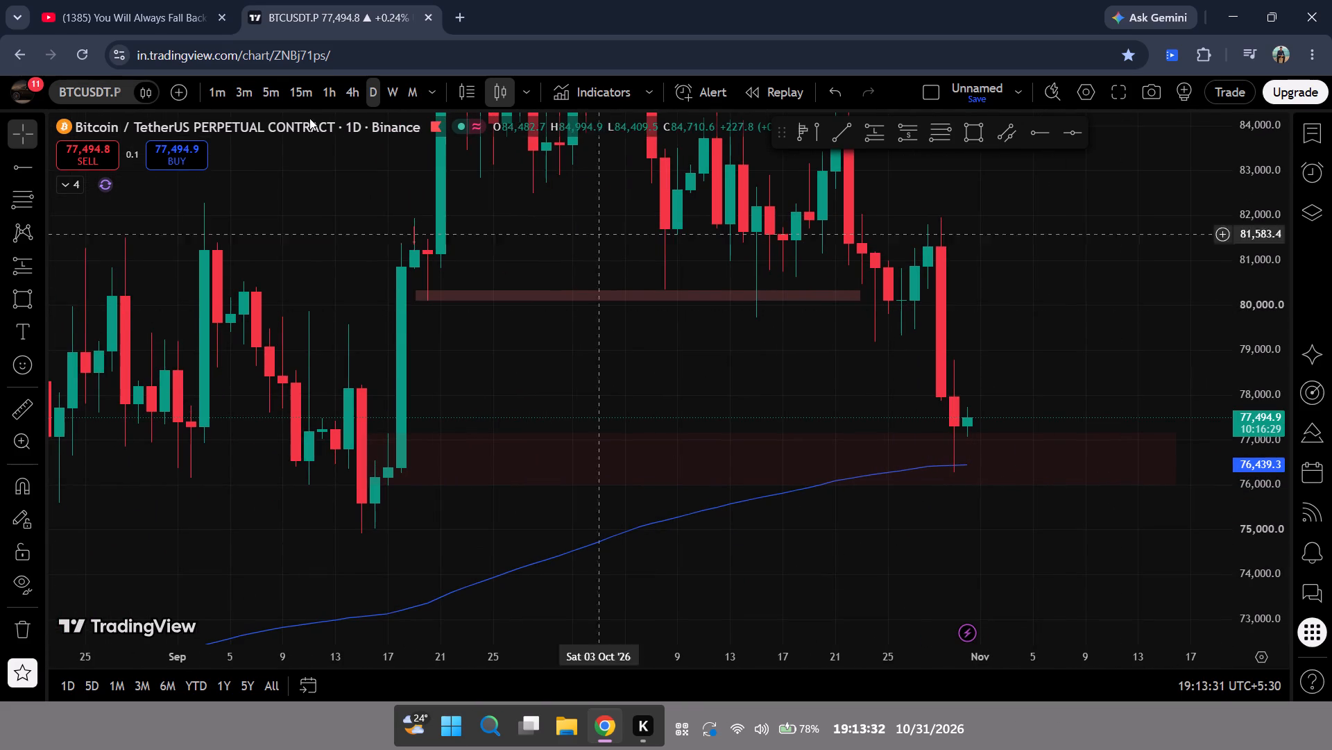
click(345, 95)
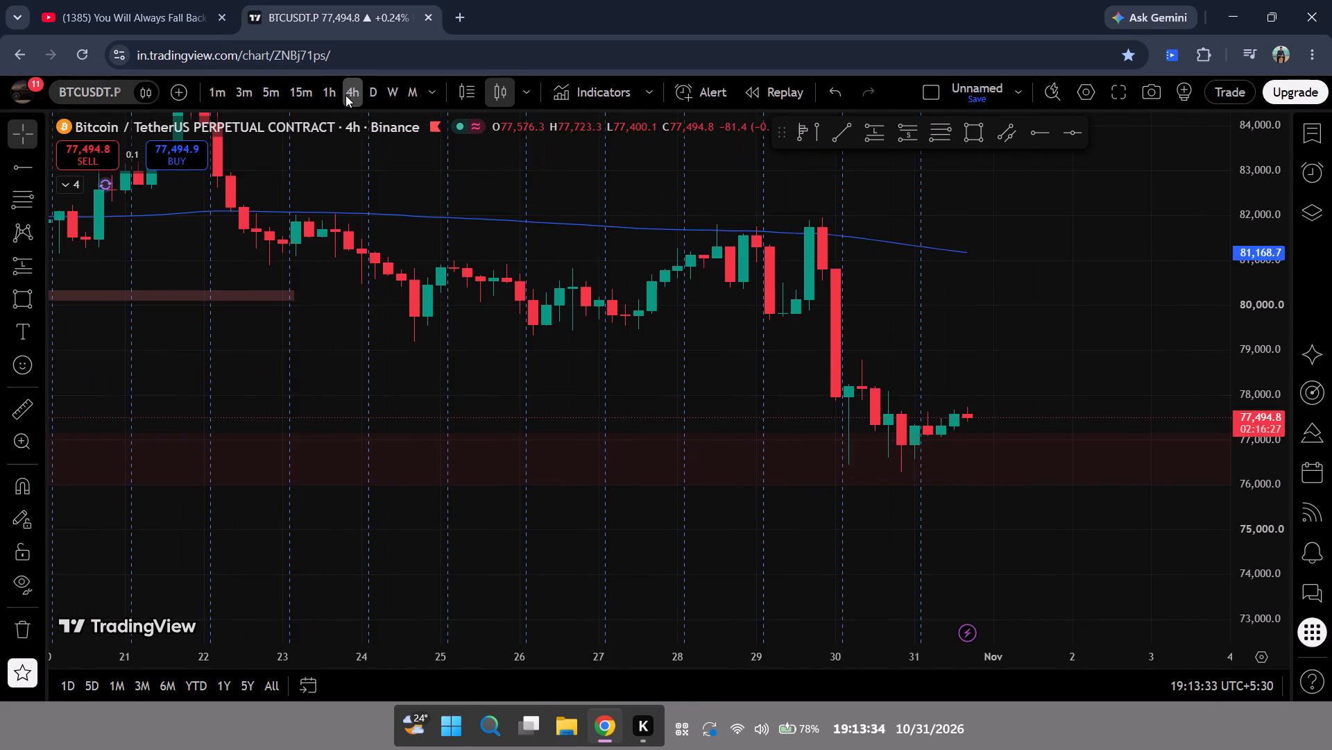
Delete the tiny rectangle drawing near 81,400 at the 19 September 2026 candles.
scroll(1086, 282, down, 11)
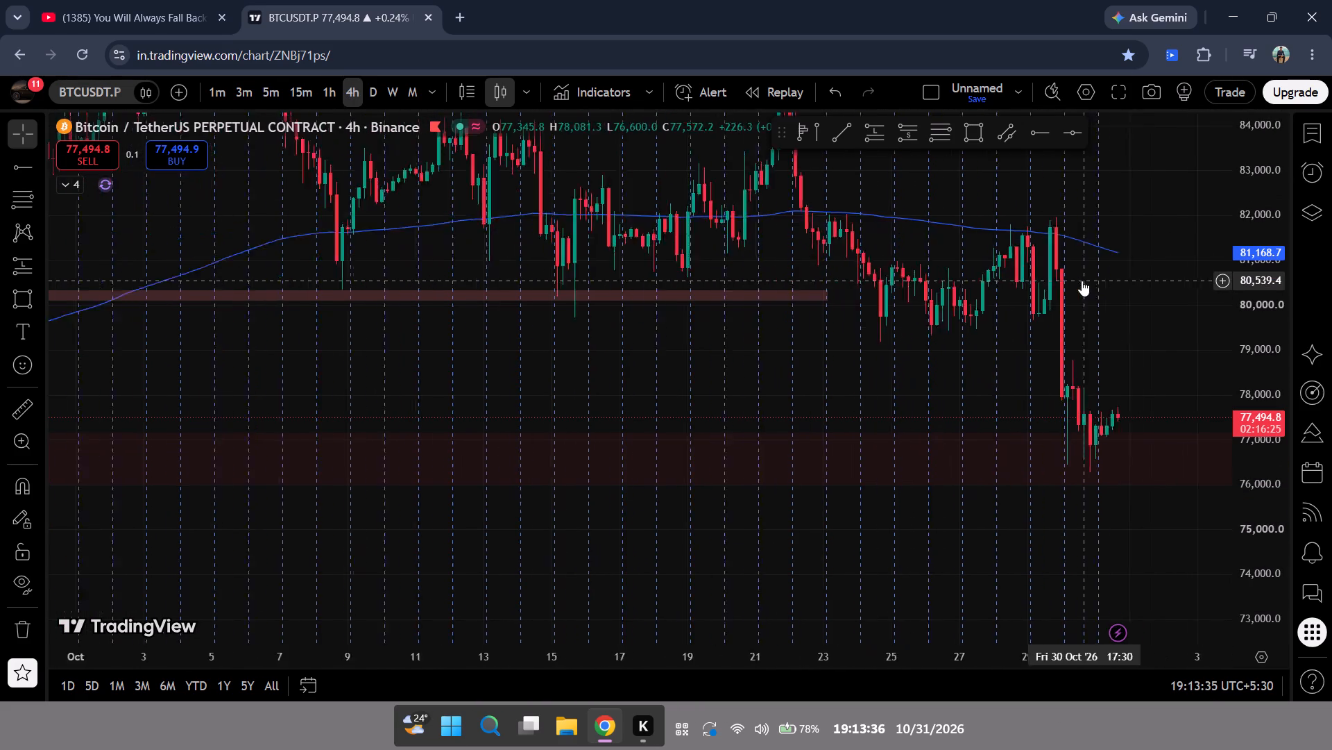
scroll(1082, 281, down, 3)
scroll(1255, 356, up, 13)
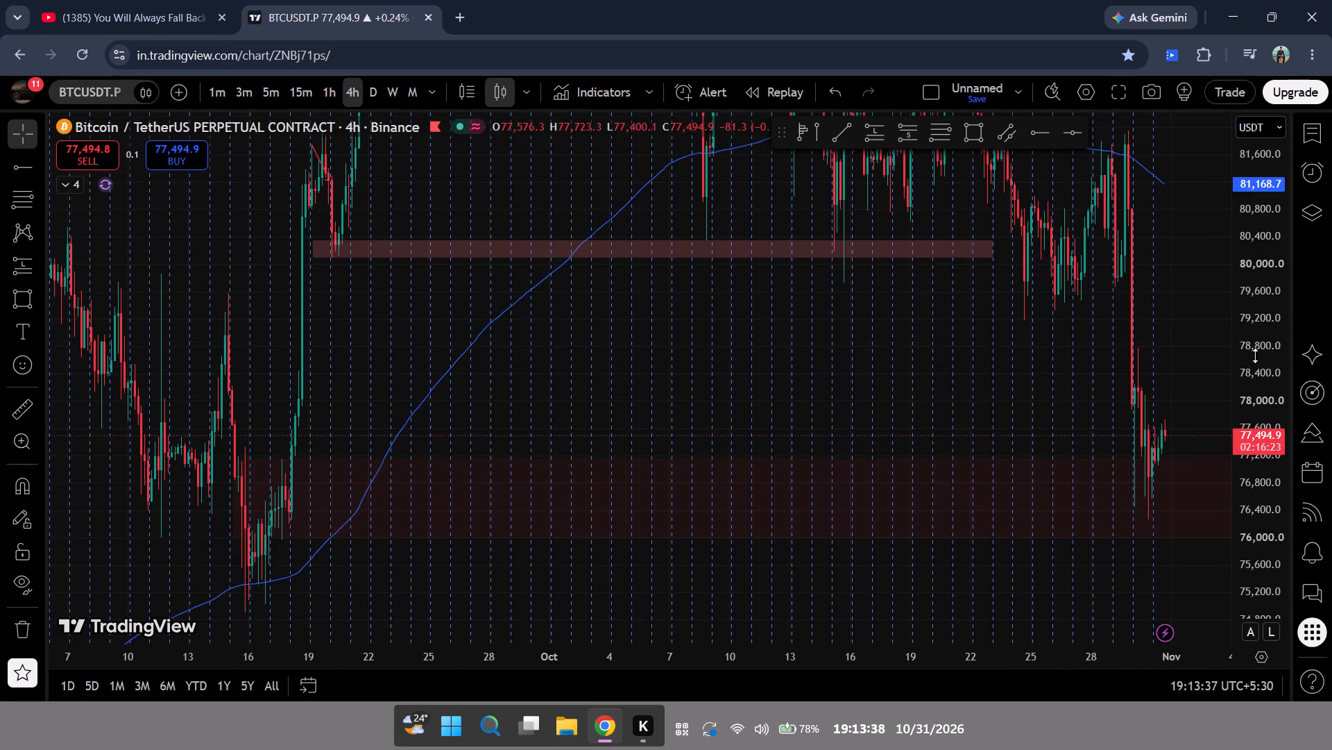
scroll(915, 351, up, 6)
drag(642, 374, 1034, 357)
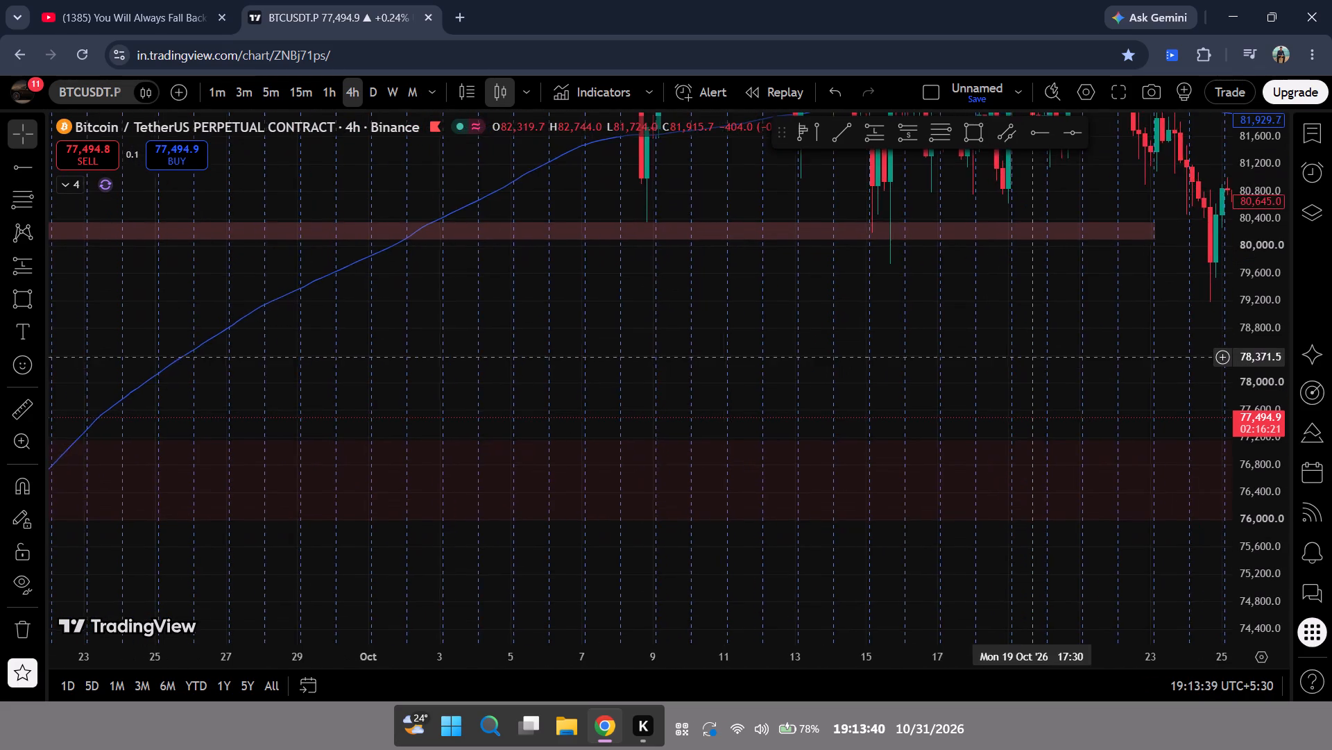
drag(1034, 357, 1076, 357)
drag(522, 345, 925, 397)
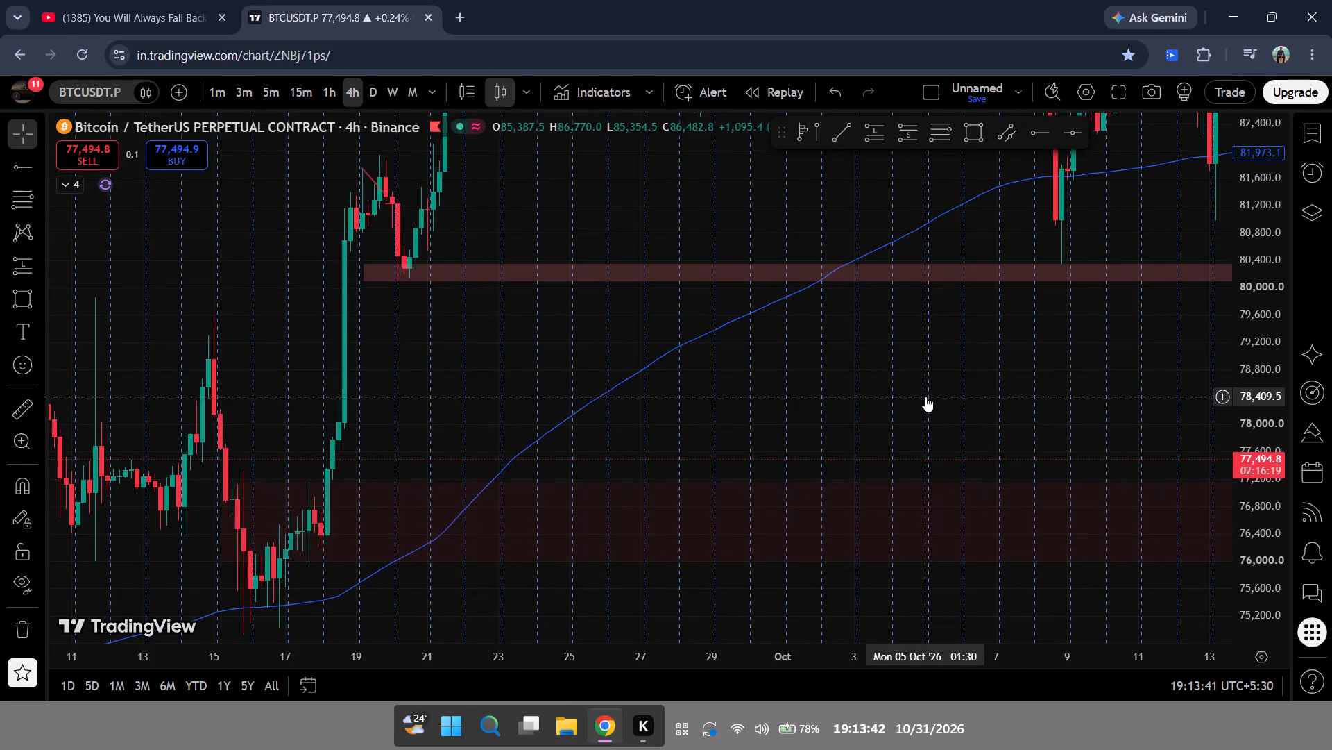
click(380, 188)
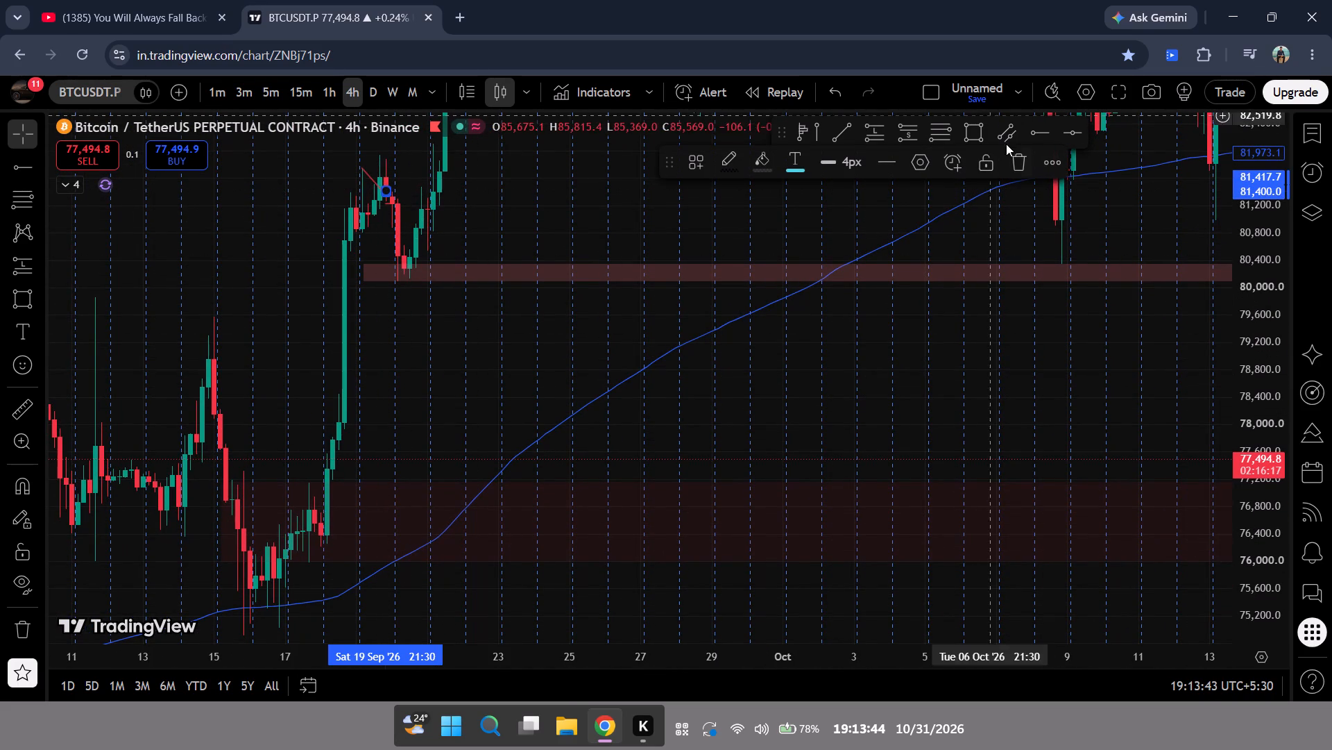
click(1011, 160)
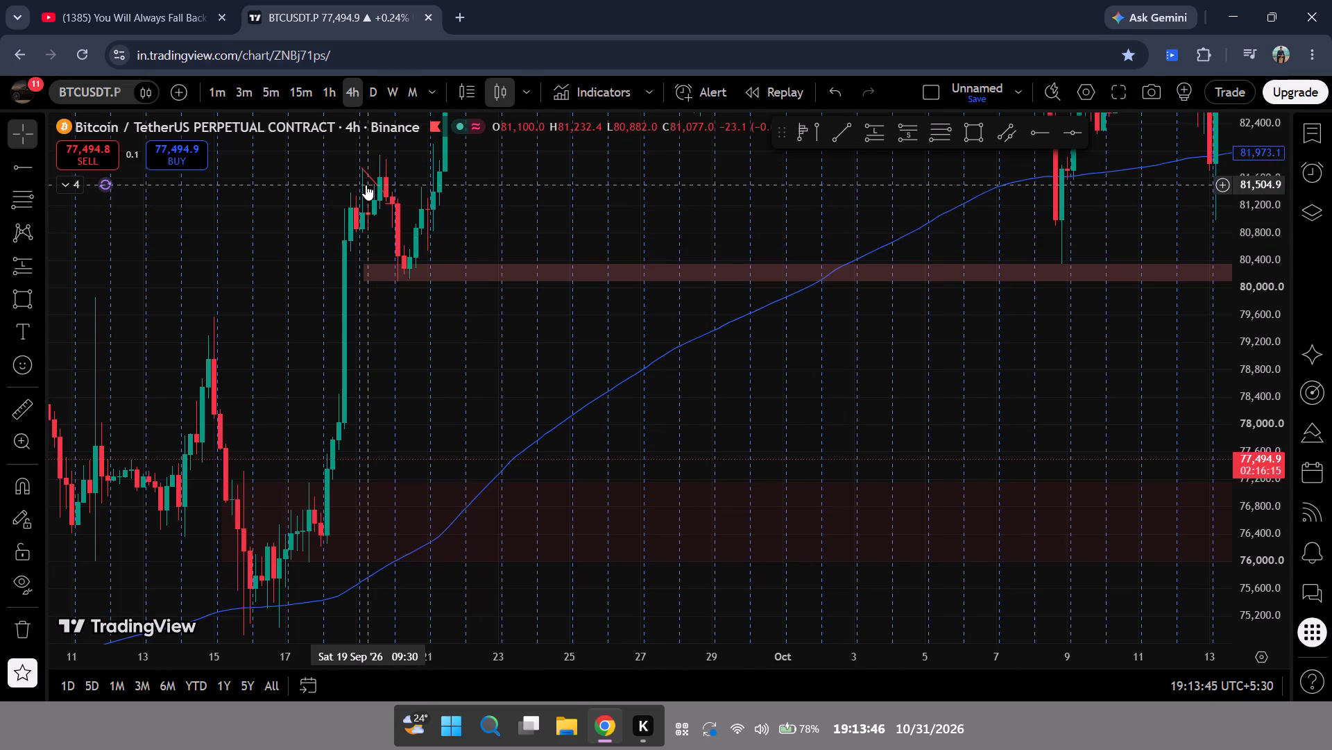
Delete the two remaining small red lines, one sloping and one near 81,226, at the 19–20 September 2026 candles.
click(372, 179)
click(987, 154)
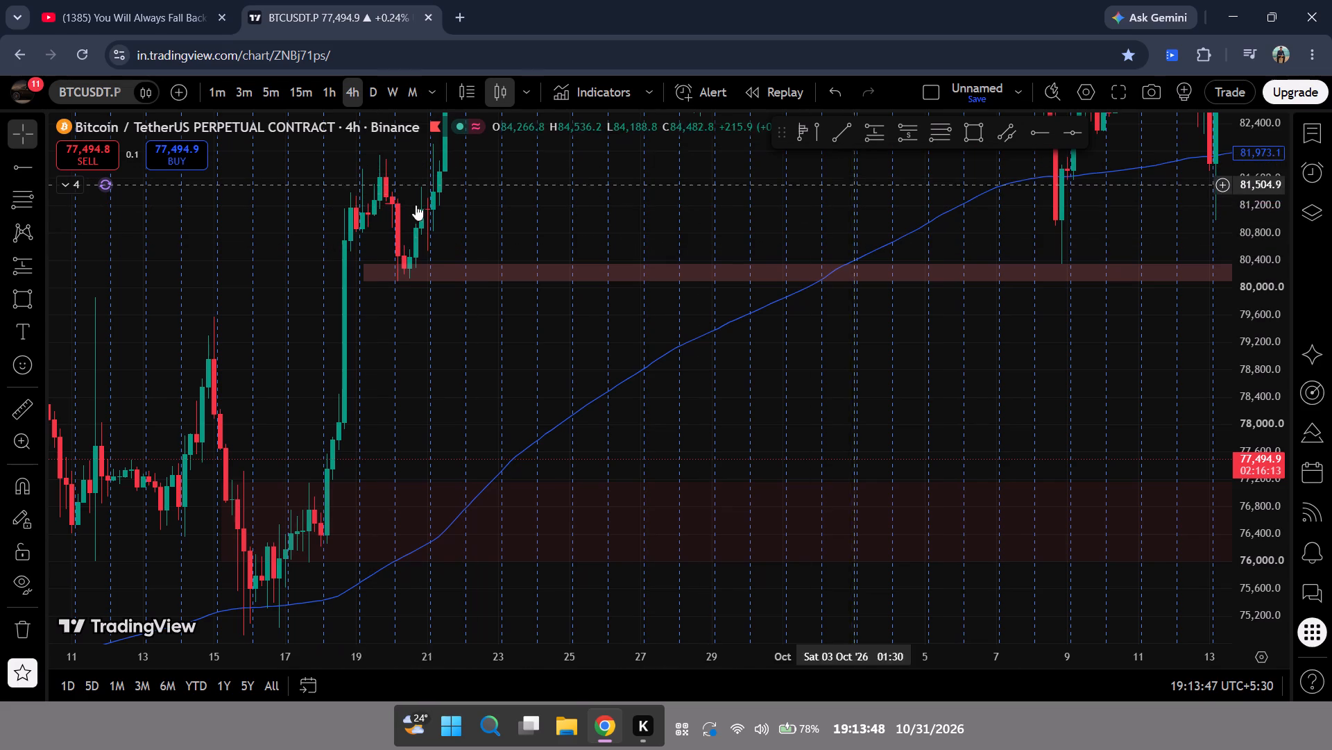
click(391, 201)
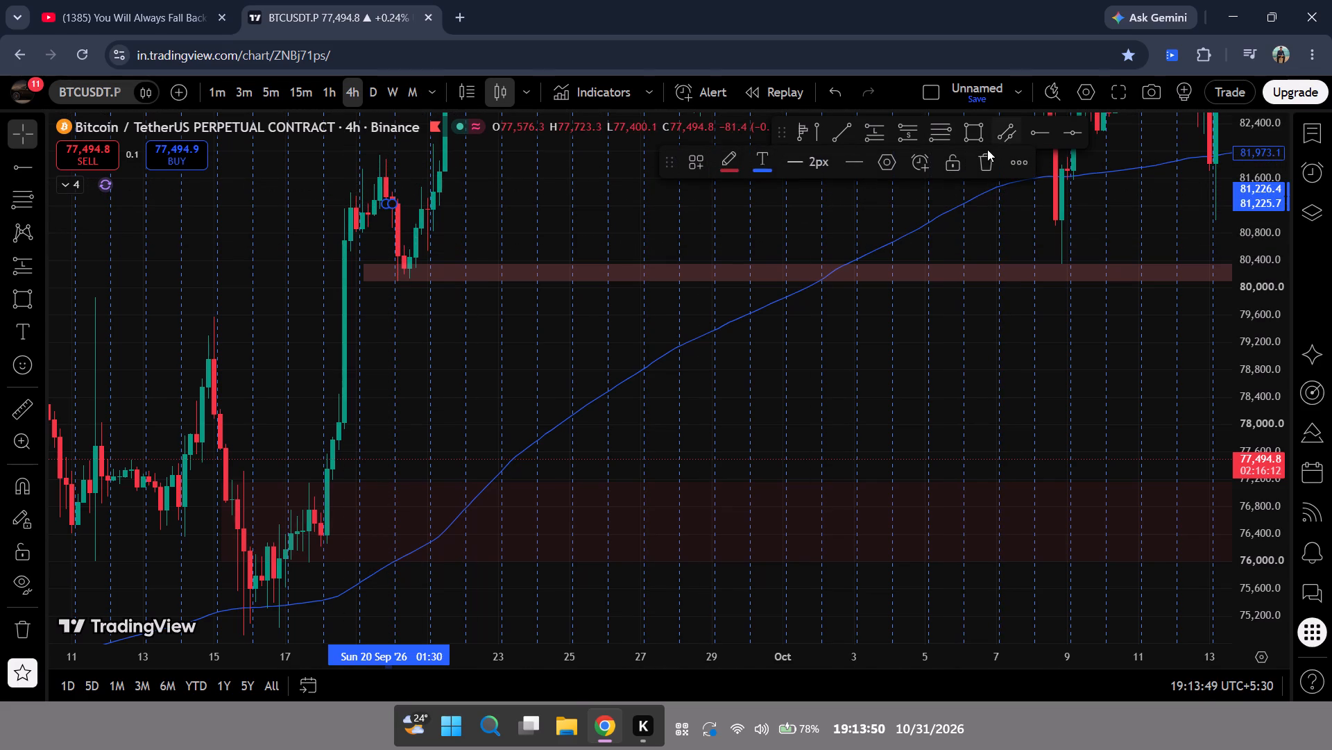
click(987, 149)
Examine the 4-hour candles from mid-September to 31 October 2026 around the 80,000 and 76,000–77,000 zones.
drag(674, 214, 629, 418)
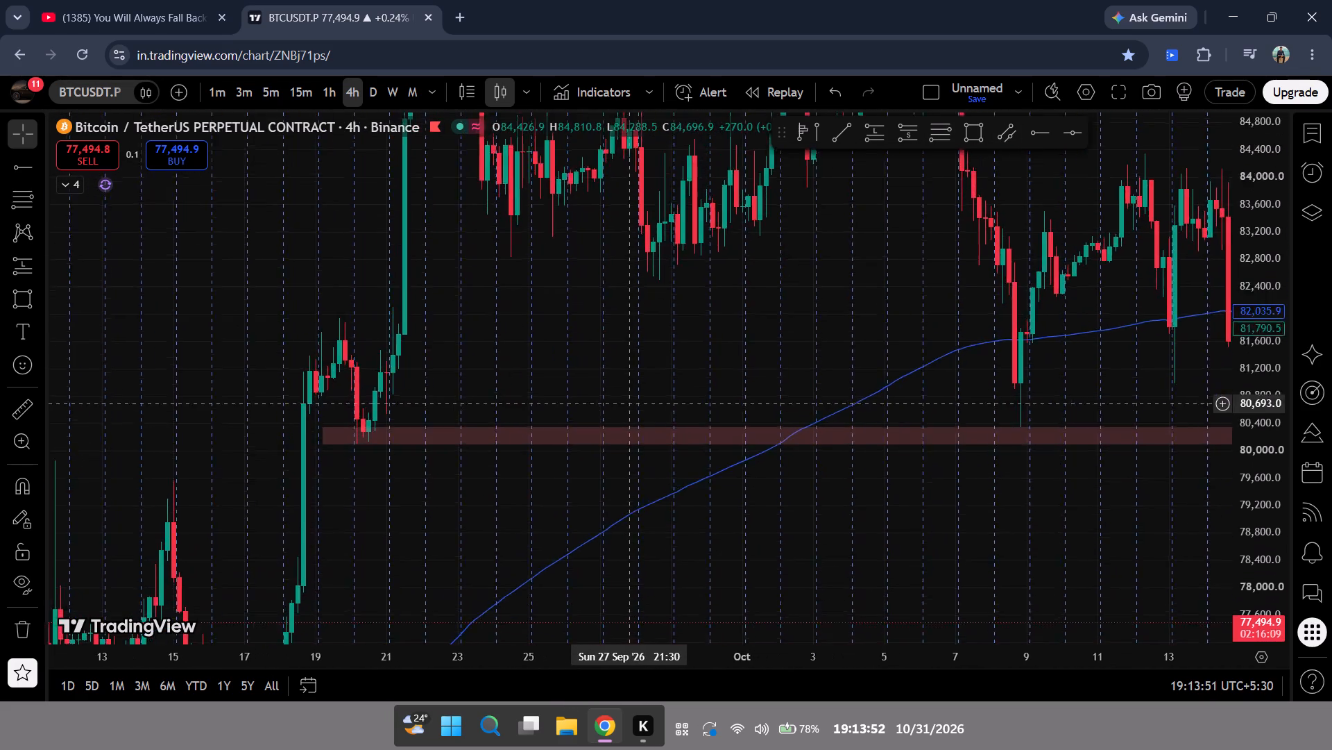
drag(629, 418, 614, 537)
drag(678, 333, 701, 474)
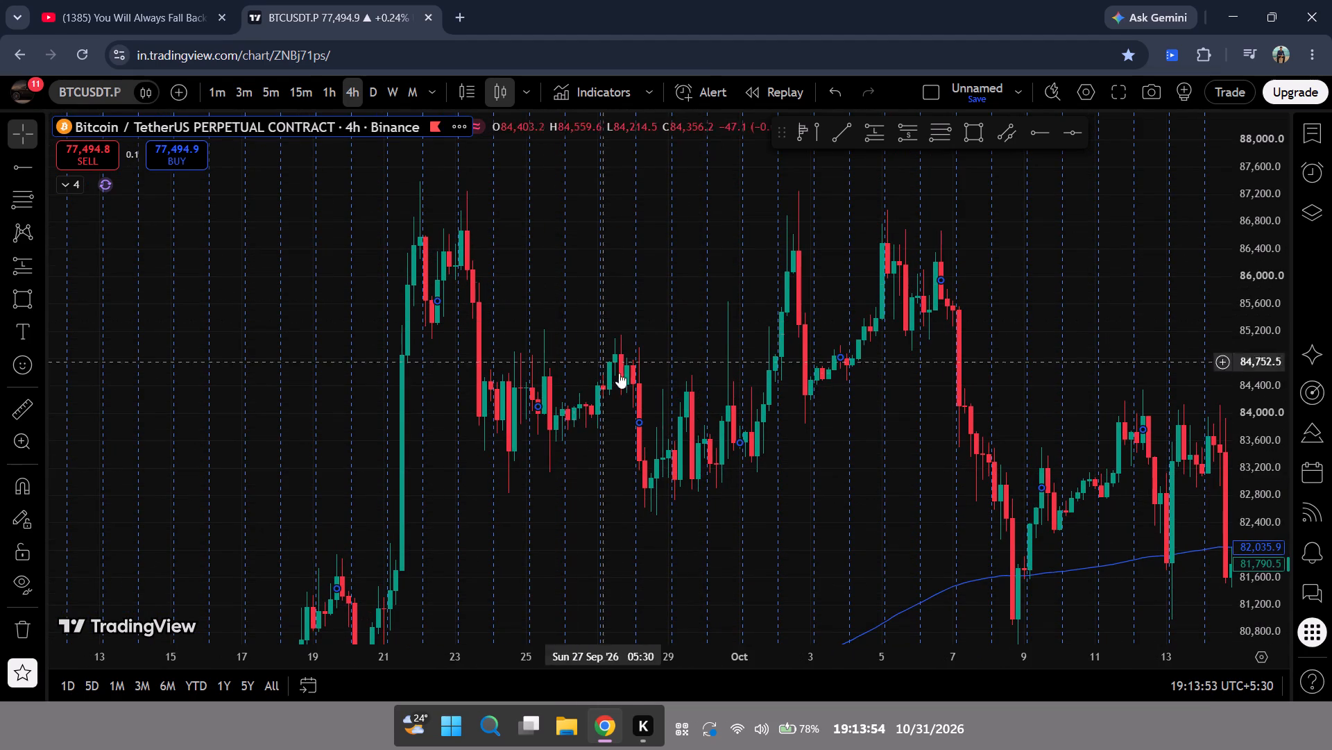
drag(870, 531, 928, 287)
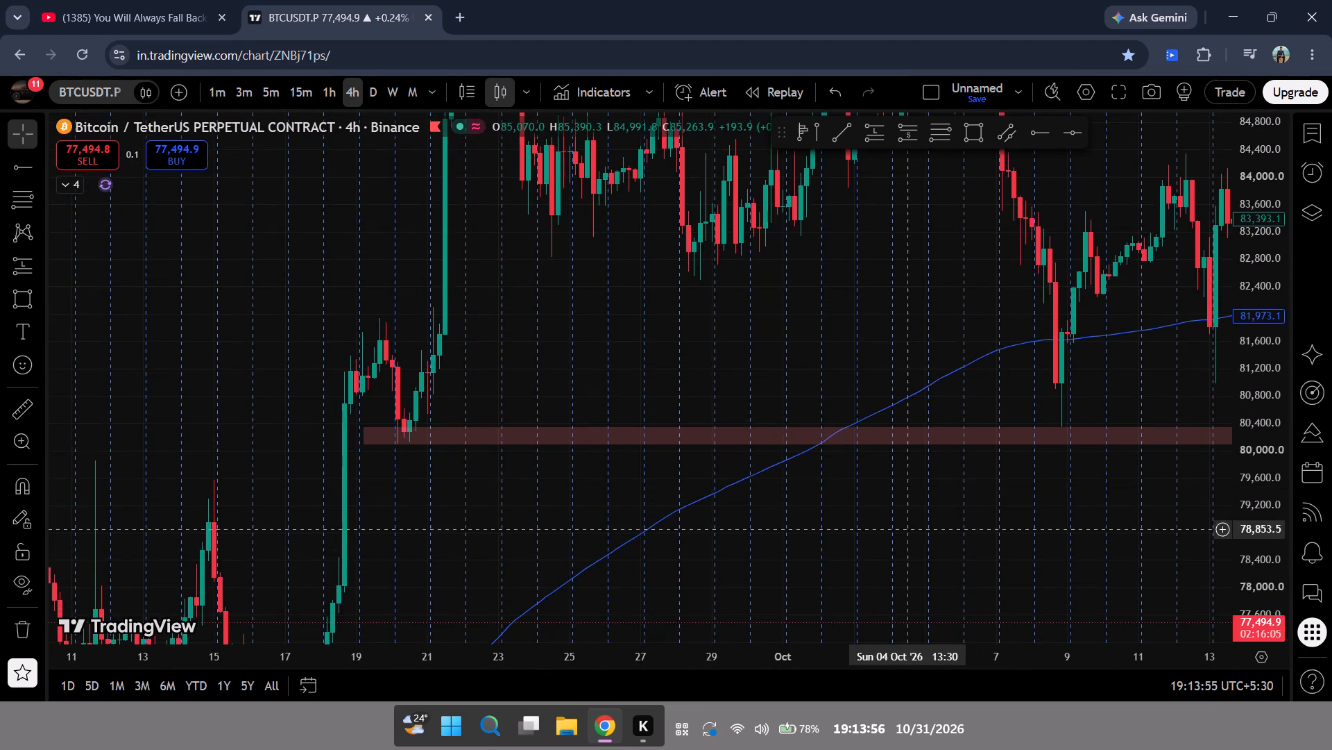
drag(905, 529, 922, 301)
scroll(934, 412, up, 2)
drag(879, 408, 903, 360)
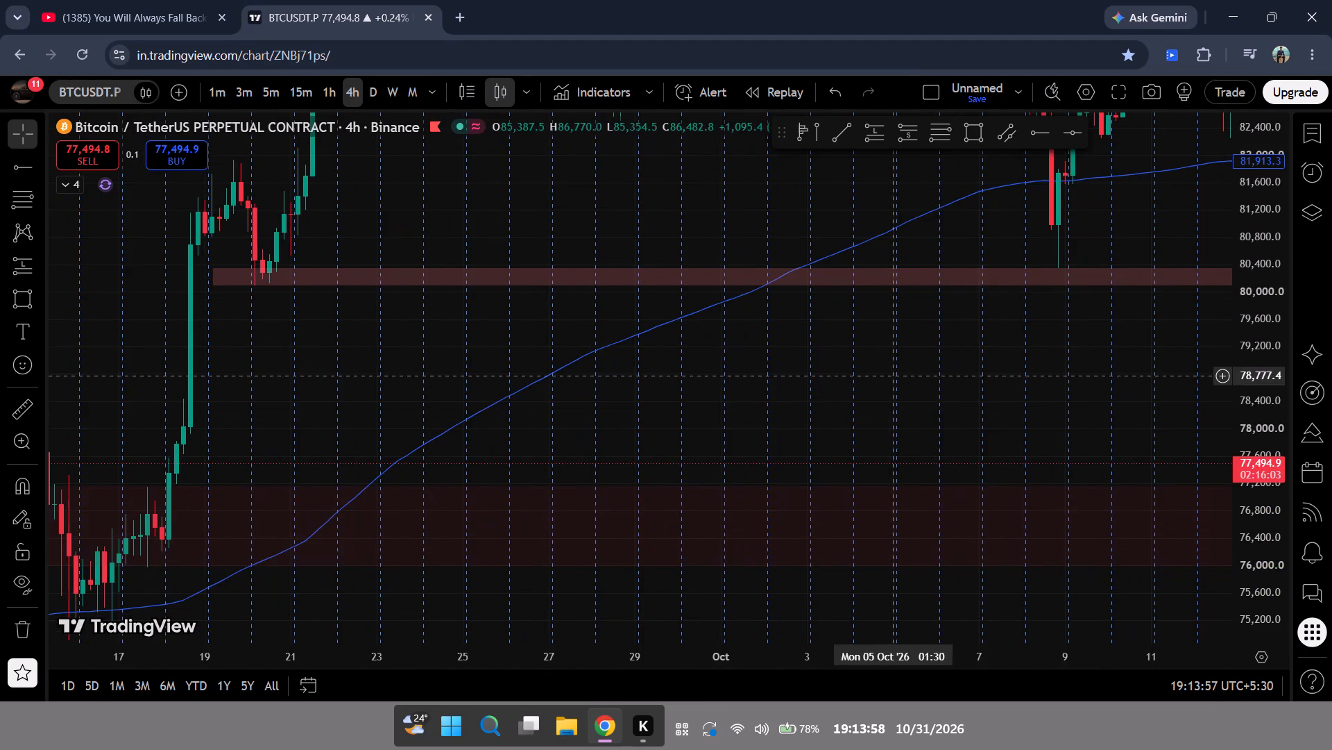
drag(903, 360, 913, 301)
drag(944, 355, 964, 237)
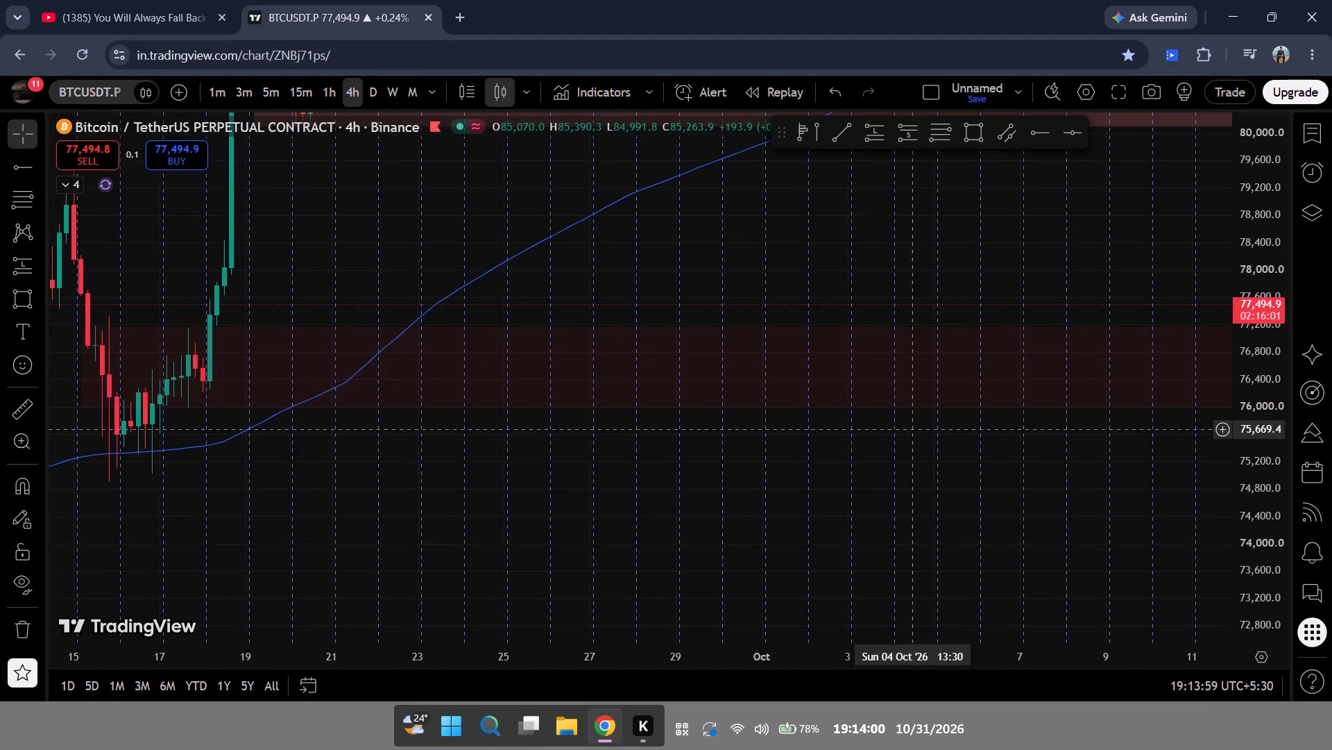
drag(925, 476, 466, 519)
drag(1150, 241, 654, 369)
drag(1014, 381, 1009, 382)
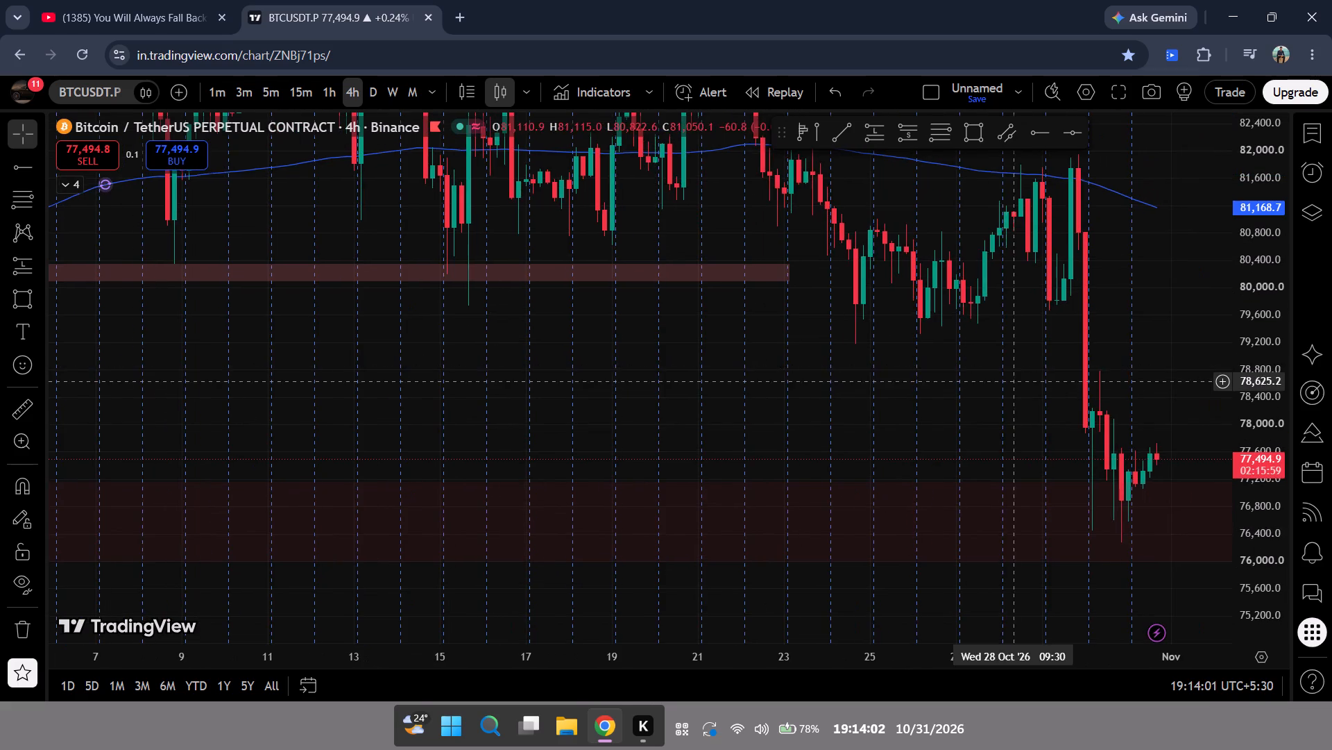
drag(1009, 382, 837, 340)
scroll(1271, 351, up, 7)
scroll(1077, 335, up, 5)
drag(1027, 313, 1033, 336)
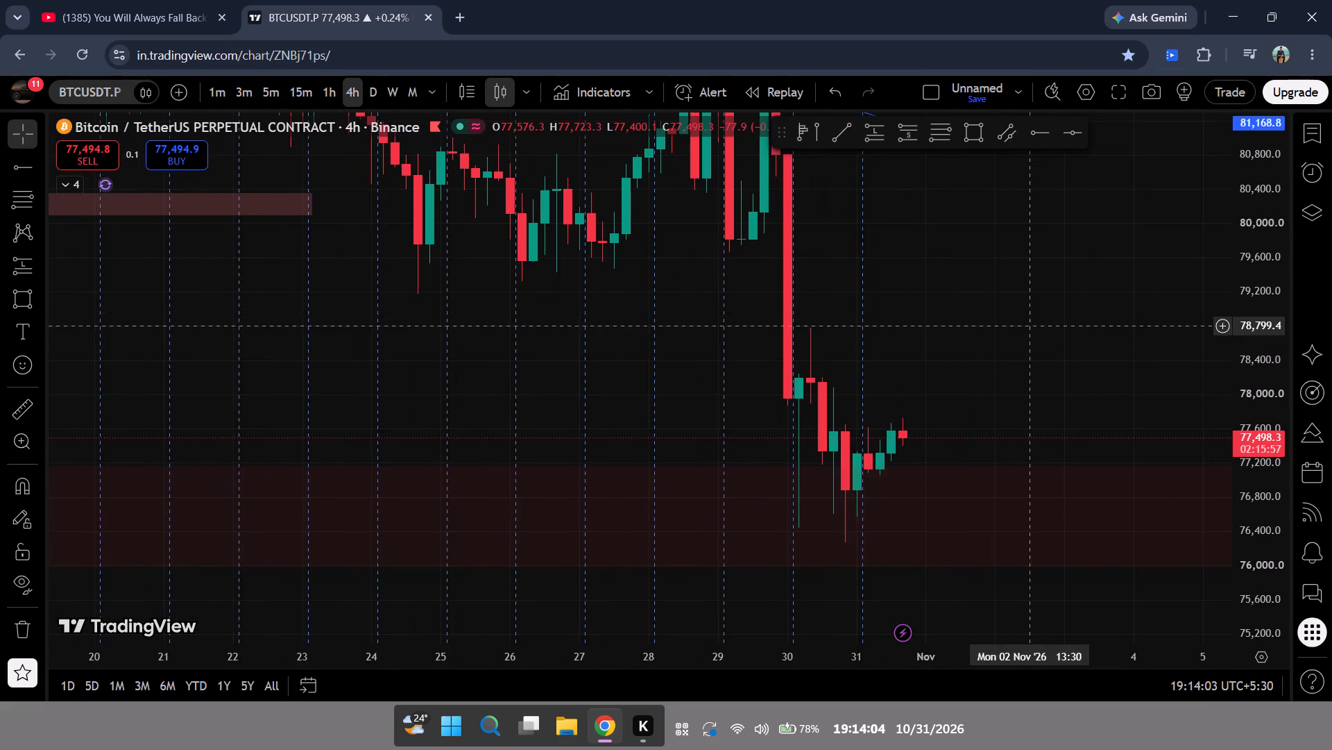
drag(1033, 336, 1042, 362)
scroll(1261, 412, up, 5)
drag(1057, 395, 1088, 273)
click(1089, 271)
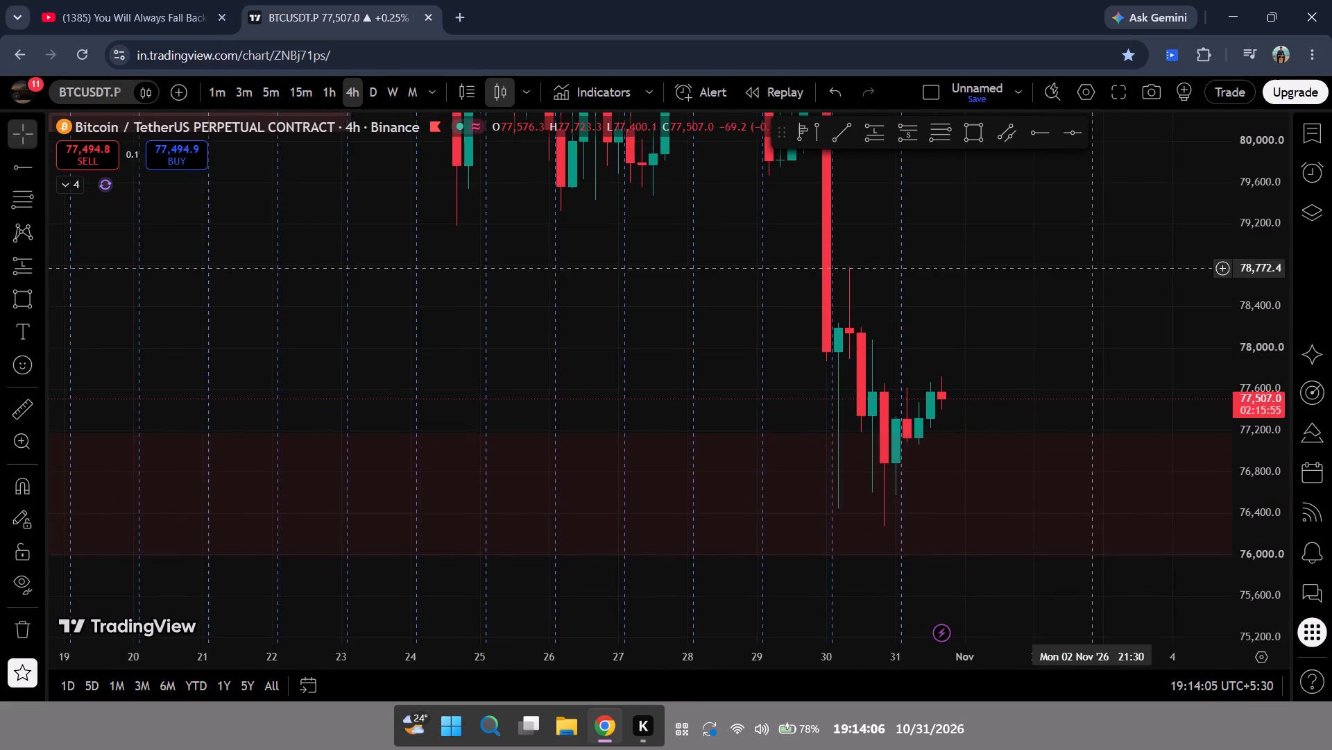
Place a long position at the 31 October 2026 candle with entry about 77,496, target about 79,217 and stop about 76,984.
click(878, 133)
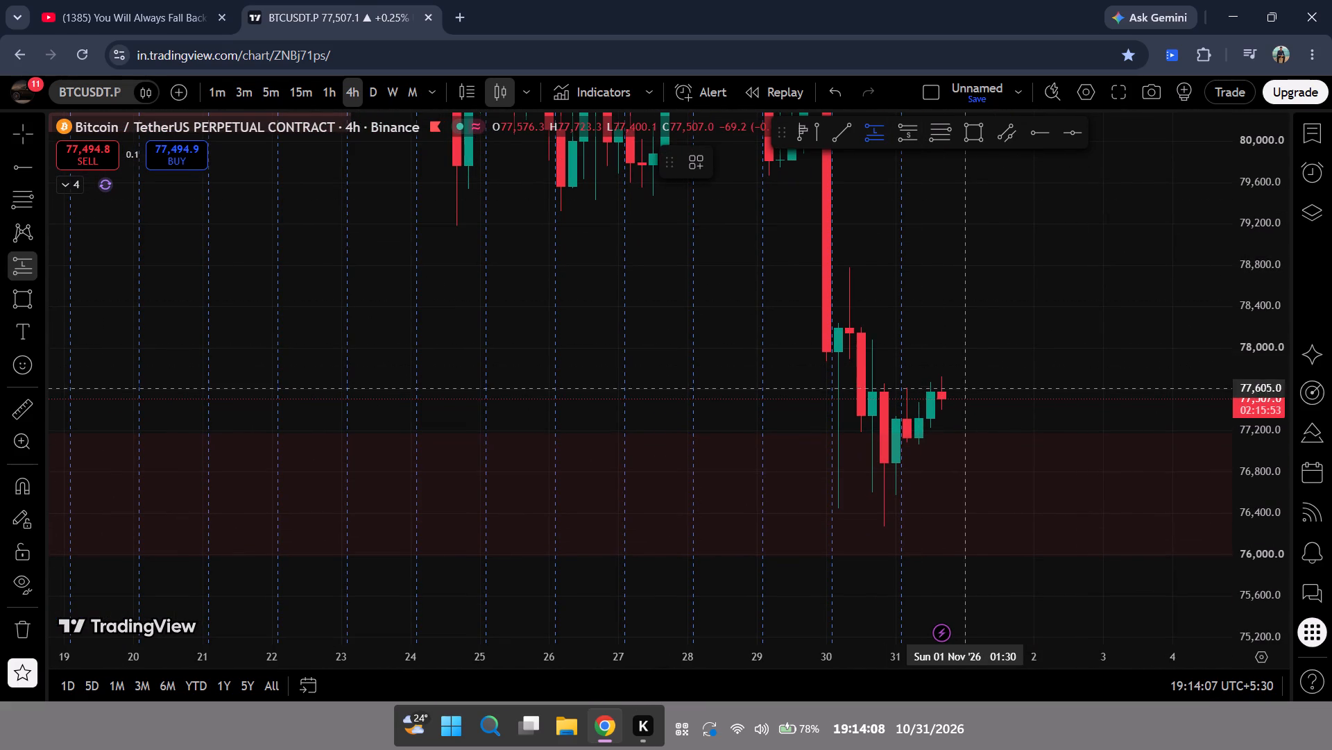
click(964, 400)
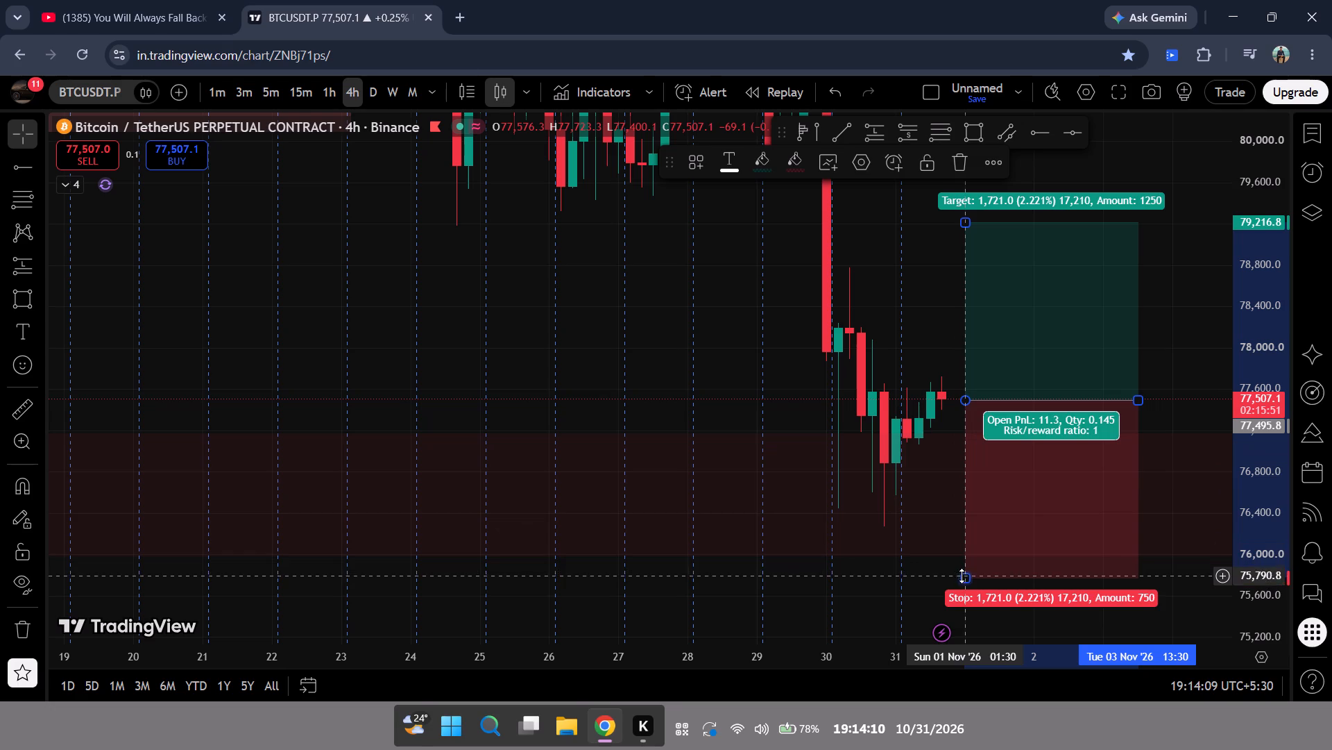
drag(962, 576, 957, 453)
drag(1005, 355, 989, 352)
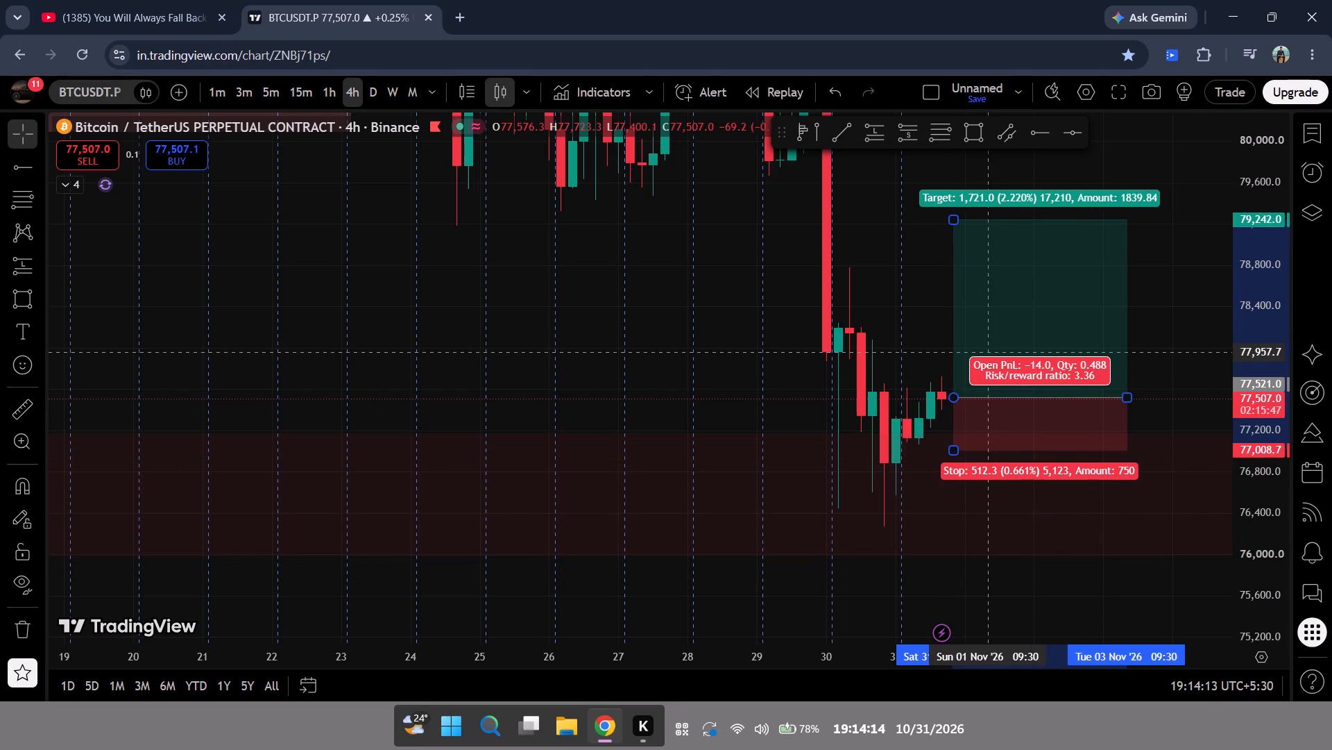
drag(989, 352, 972, 354)
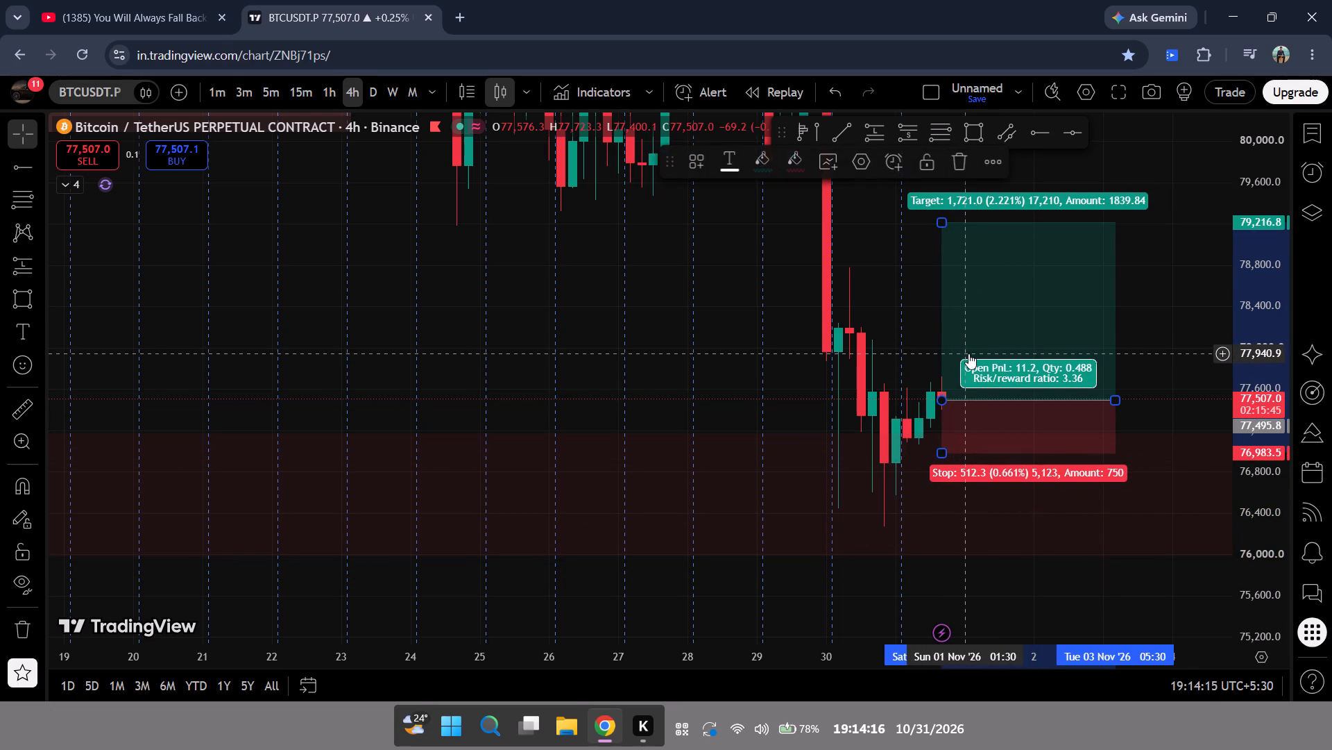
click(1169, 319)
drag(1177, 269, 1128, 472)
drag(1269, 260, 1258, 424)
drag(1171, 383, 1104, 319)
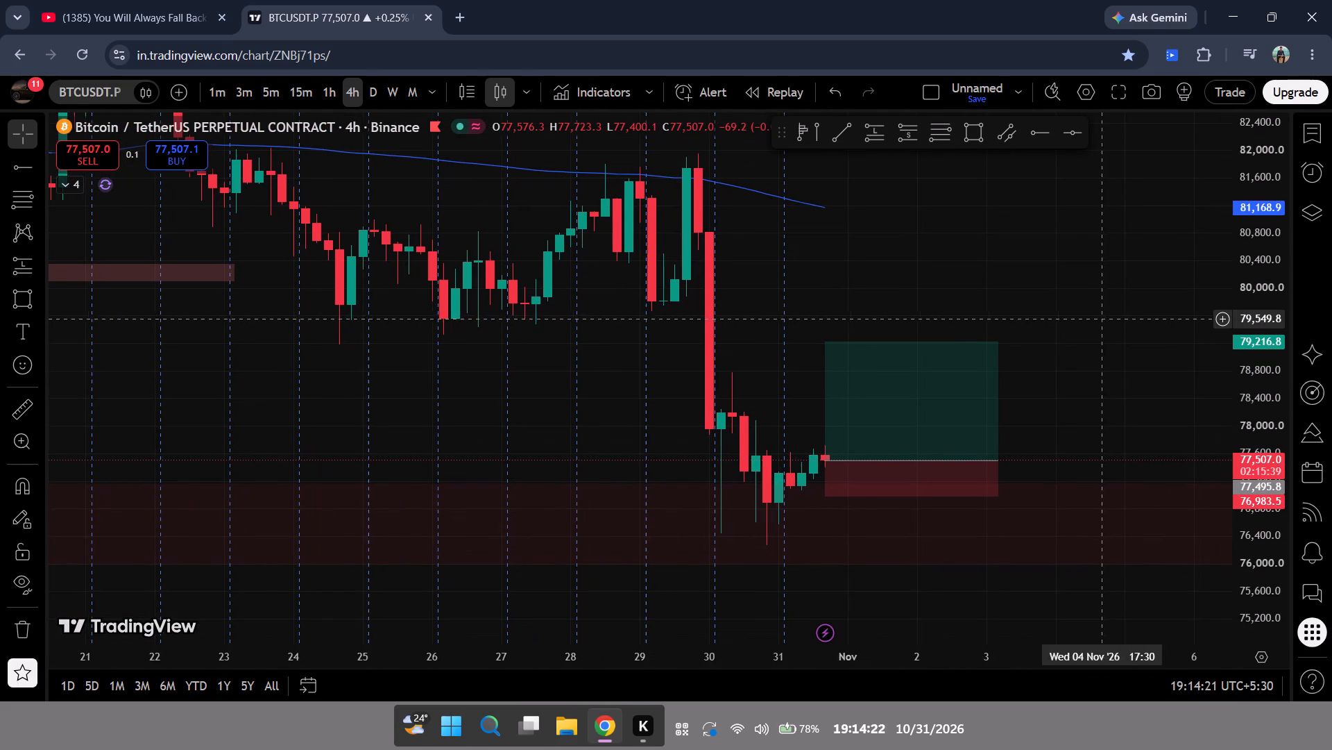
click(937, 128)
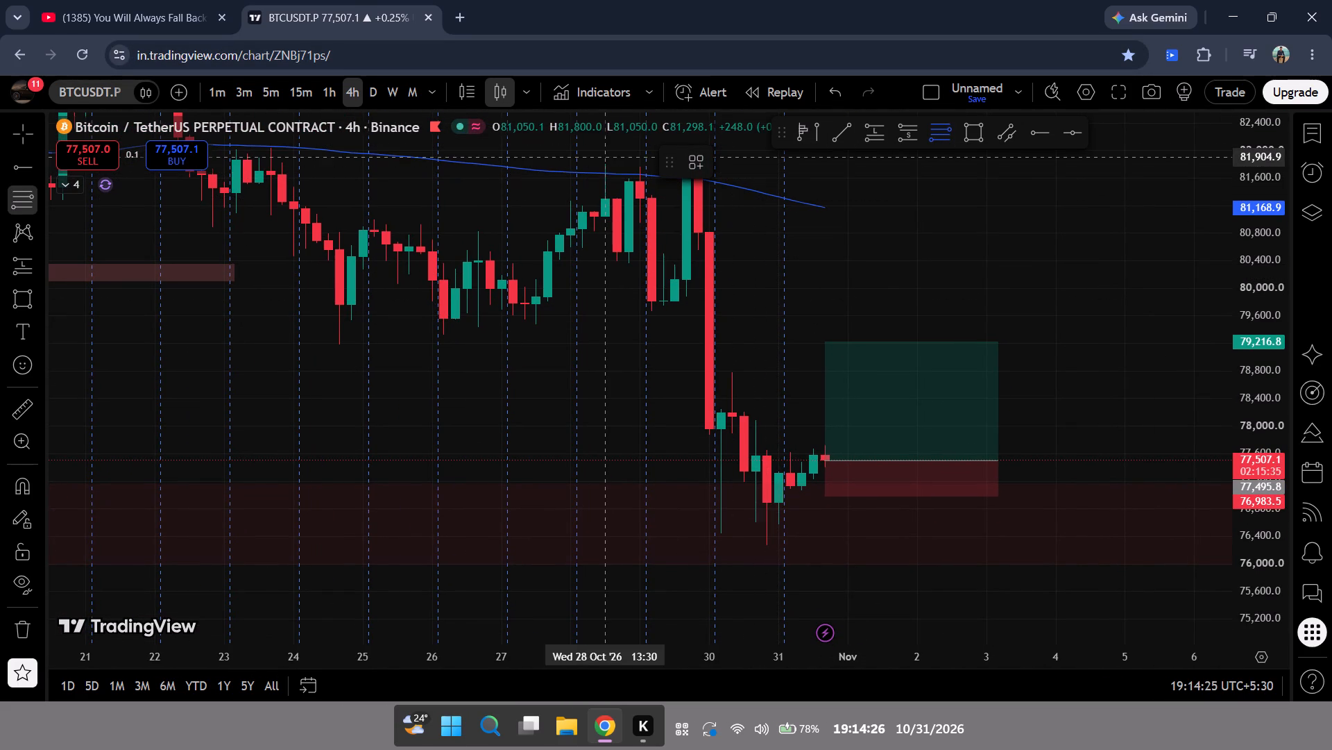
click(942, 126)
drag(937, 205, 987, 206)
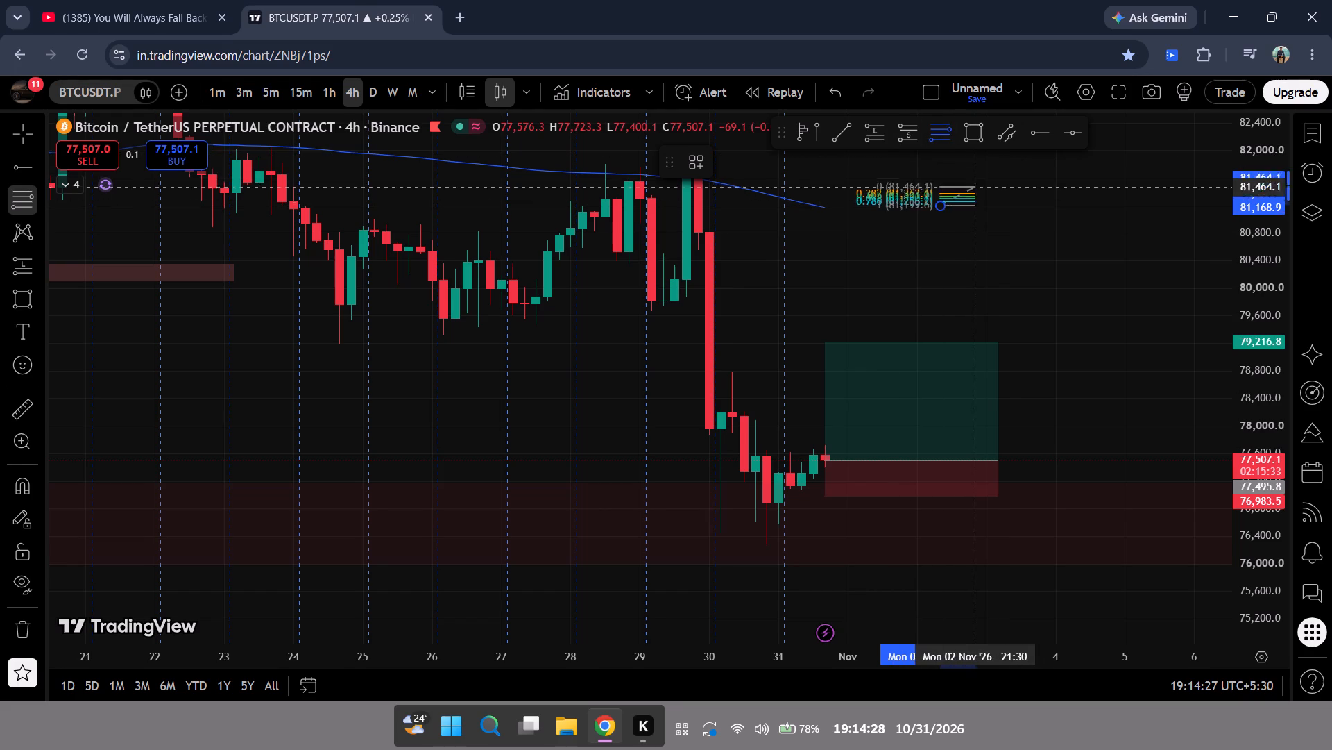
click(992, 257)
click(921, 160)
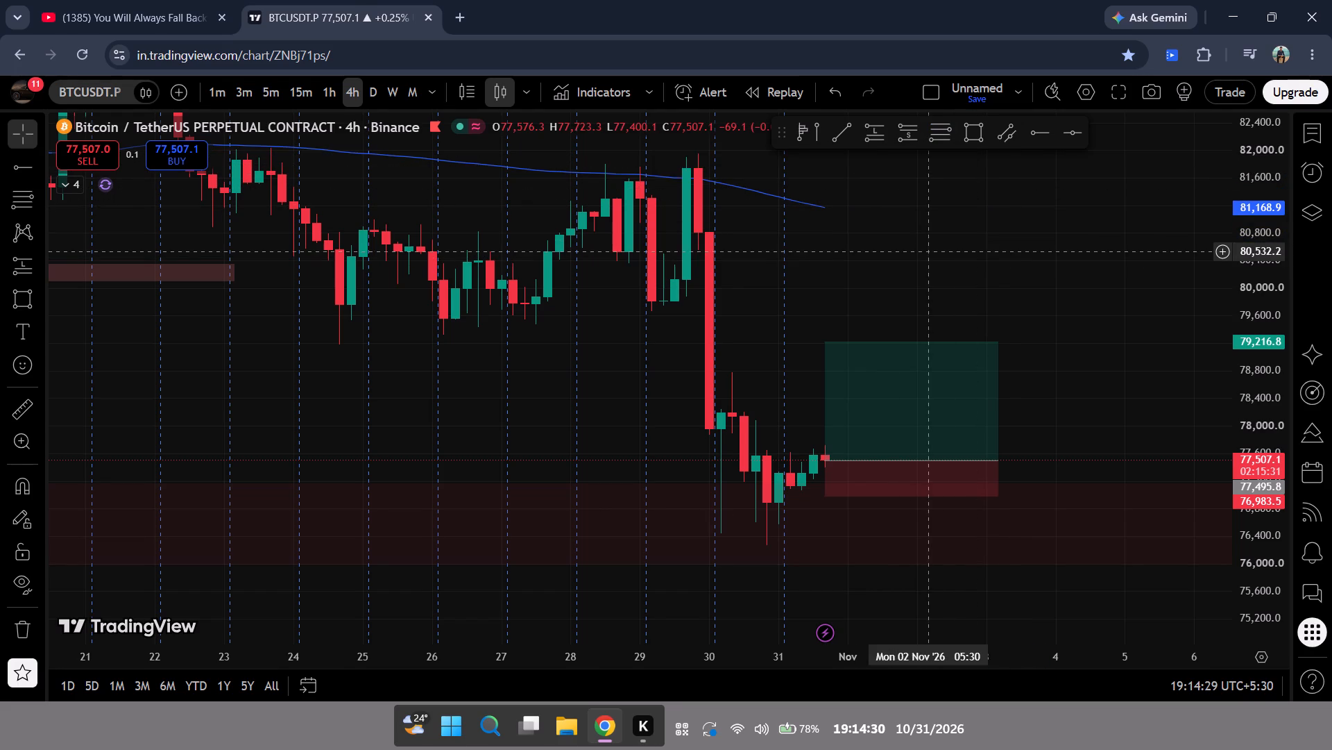
Draw a Fib retracement over the 29–31 October 2026 drop, from about 81,955 to about 76,275, extending to 4 November.
drag(937, 260, 1059, 269)
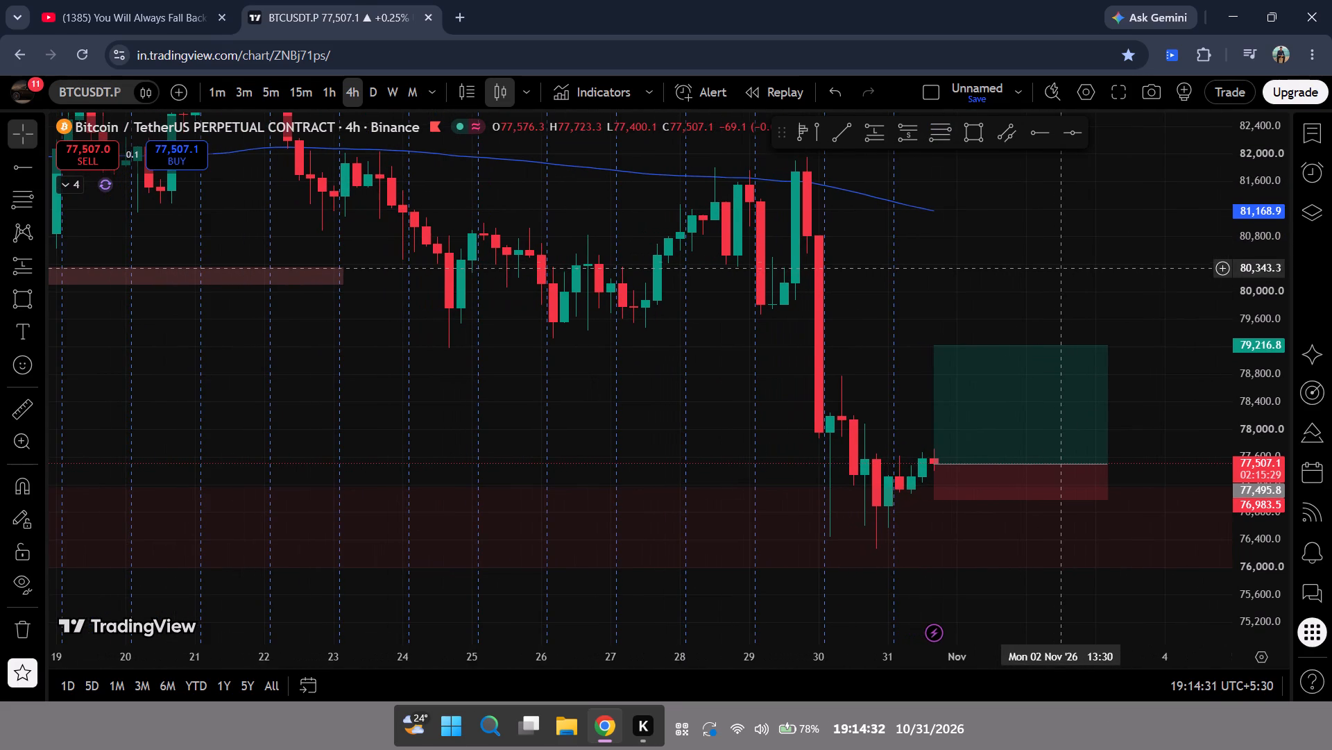
drag(1030, 219, 974, 290)
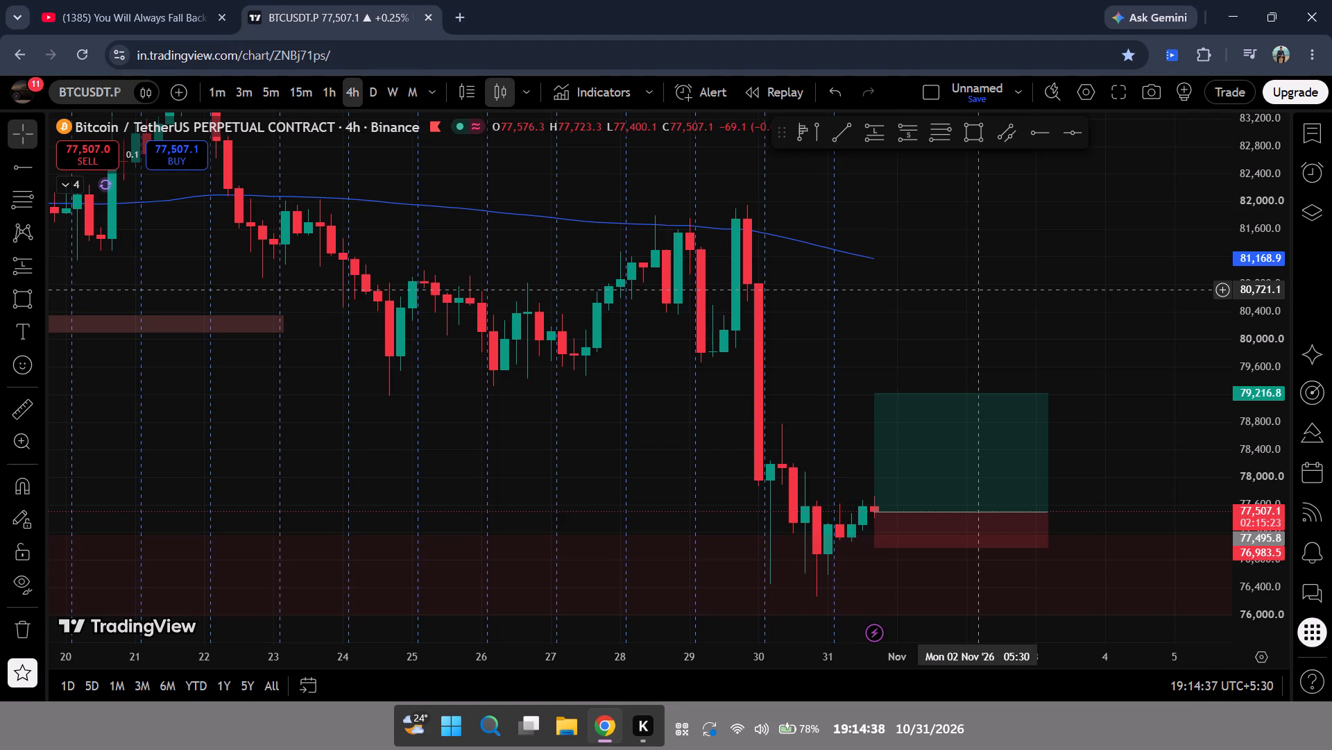
click(931, 129)
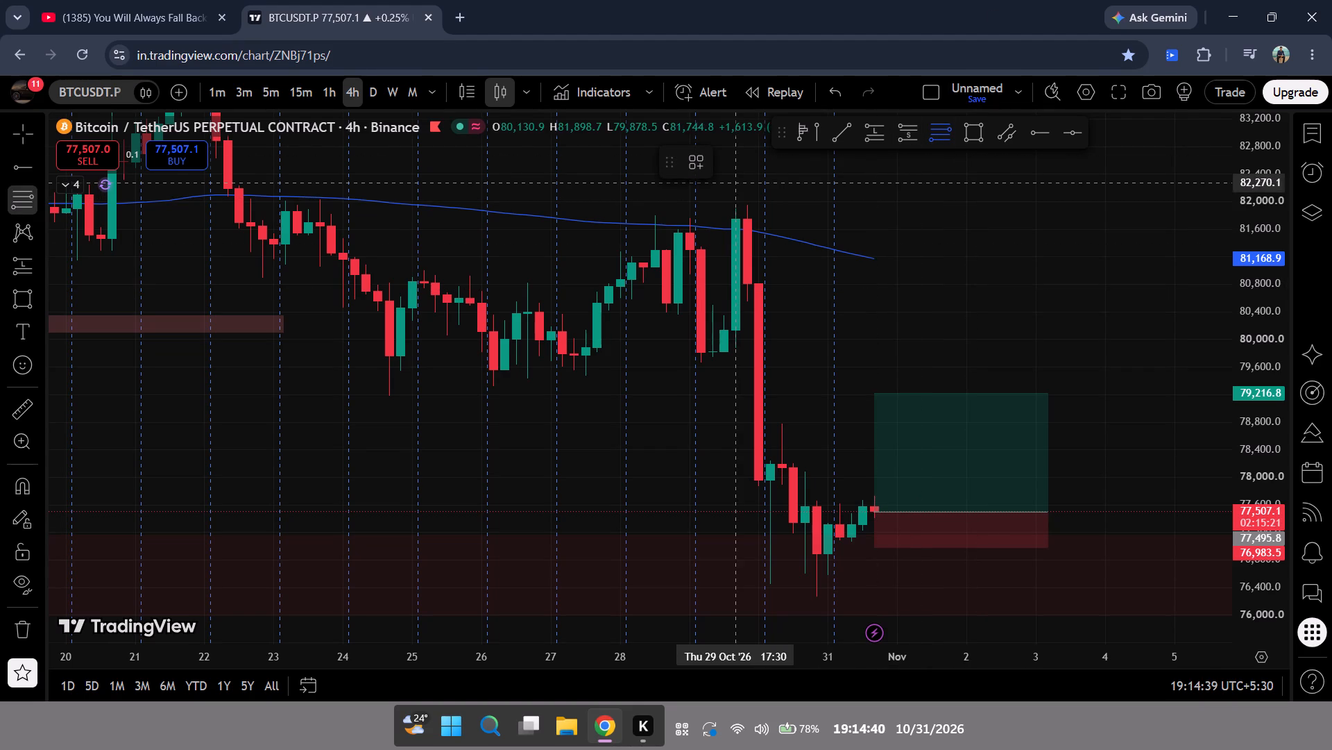
click(724, 204)
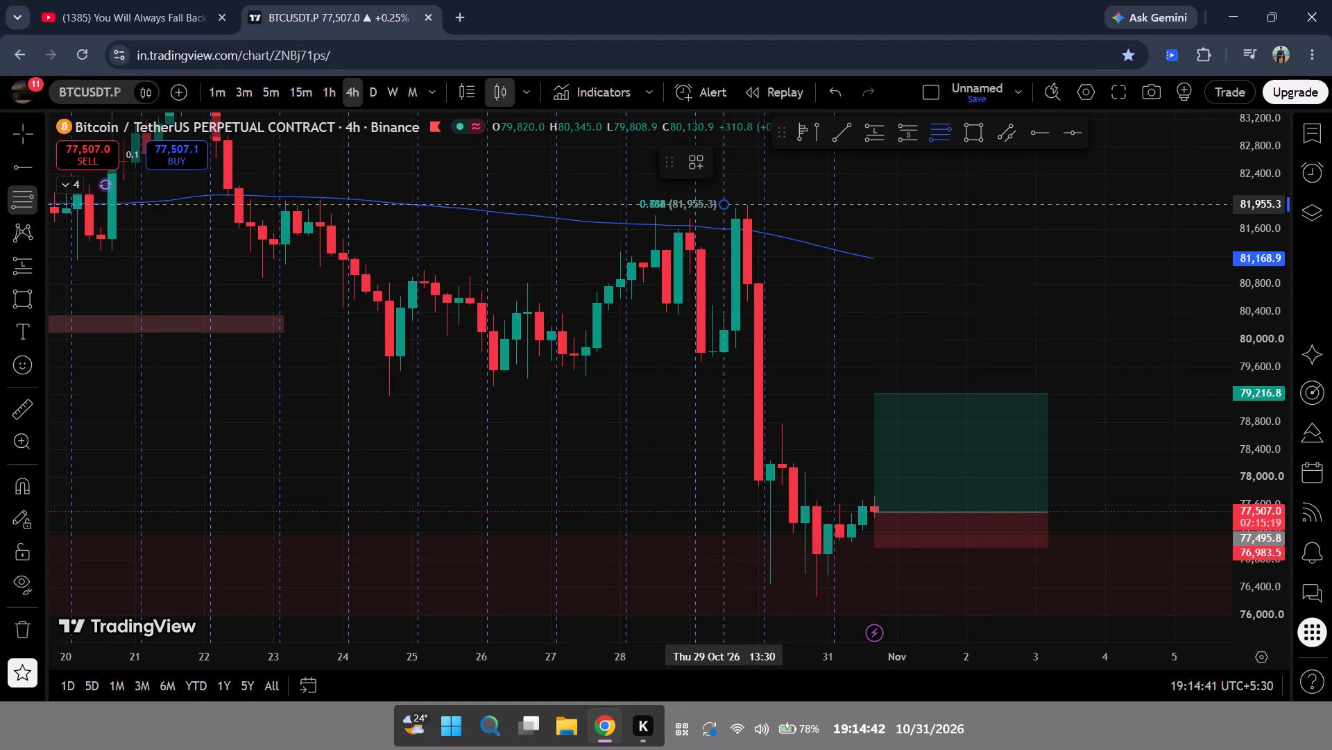
click(1100, 596)
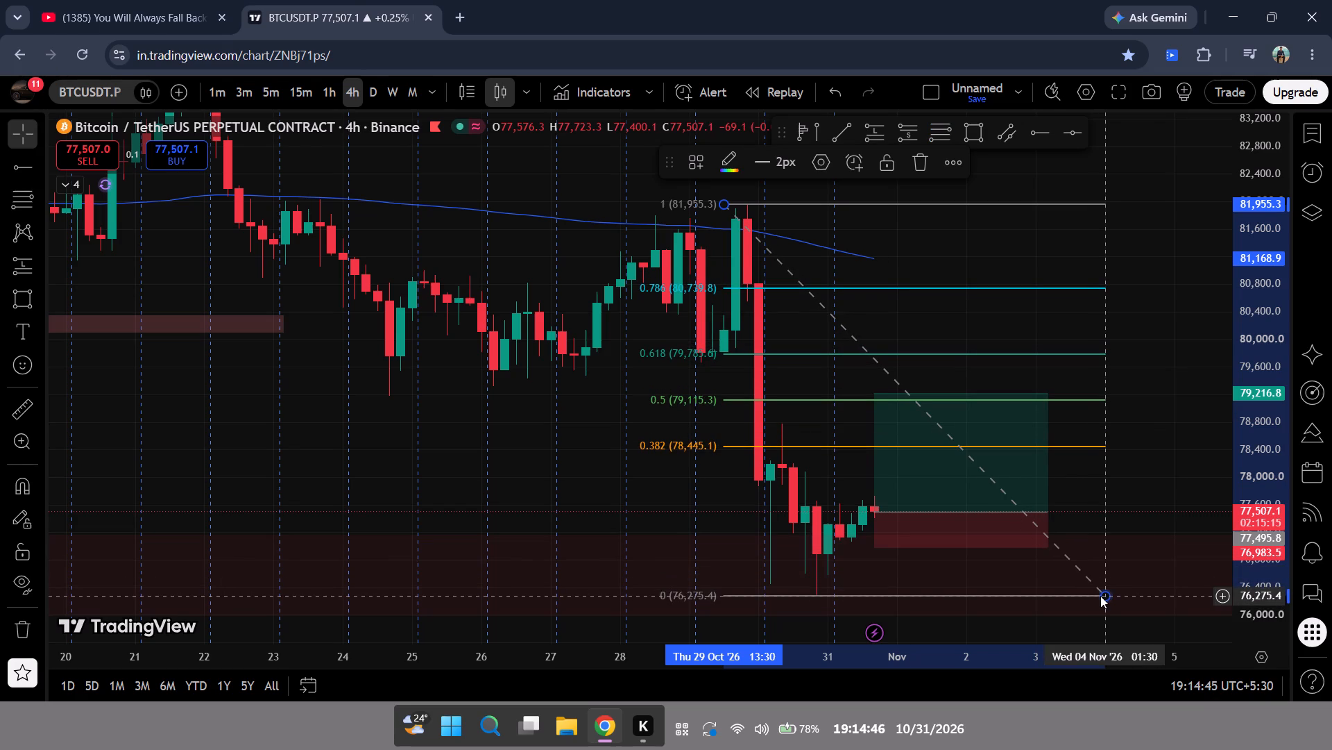
click(1154, 424)
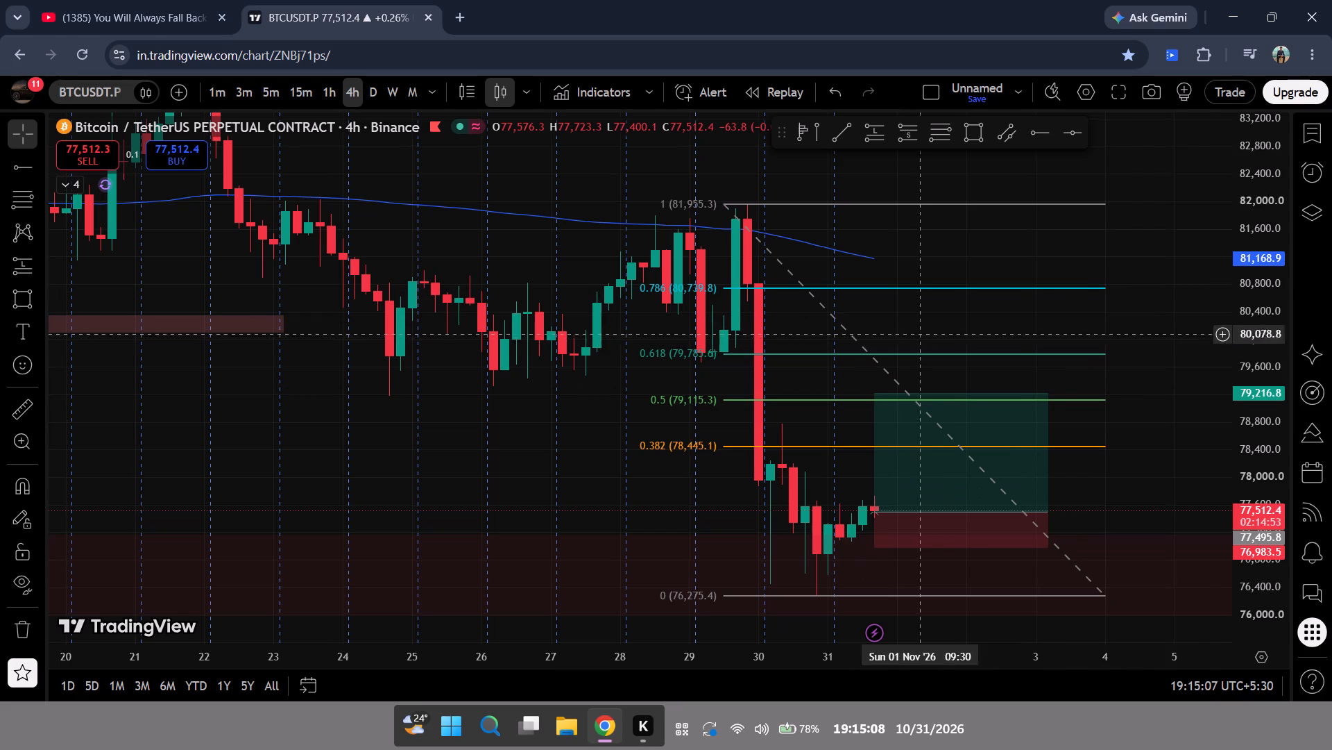
Raise the long position's target to about 79,449 and shorten the position so it ends on 2 November 2026 at 17:30.
drag(872, 390, 871, 377)
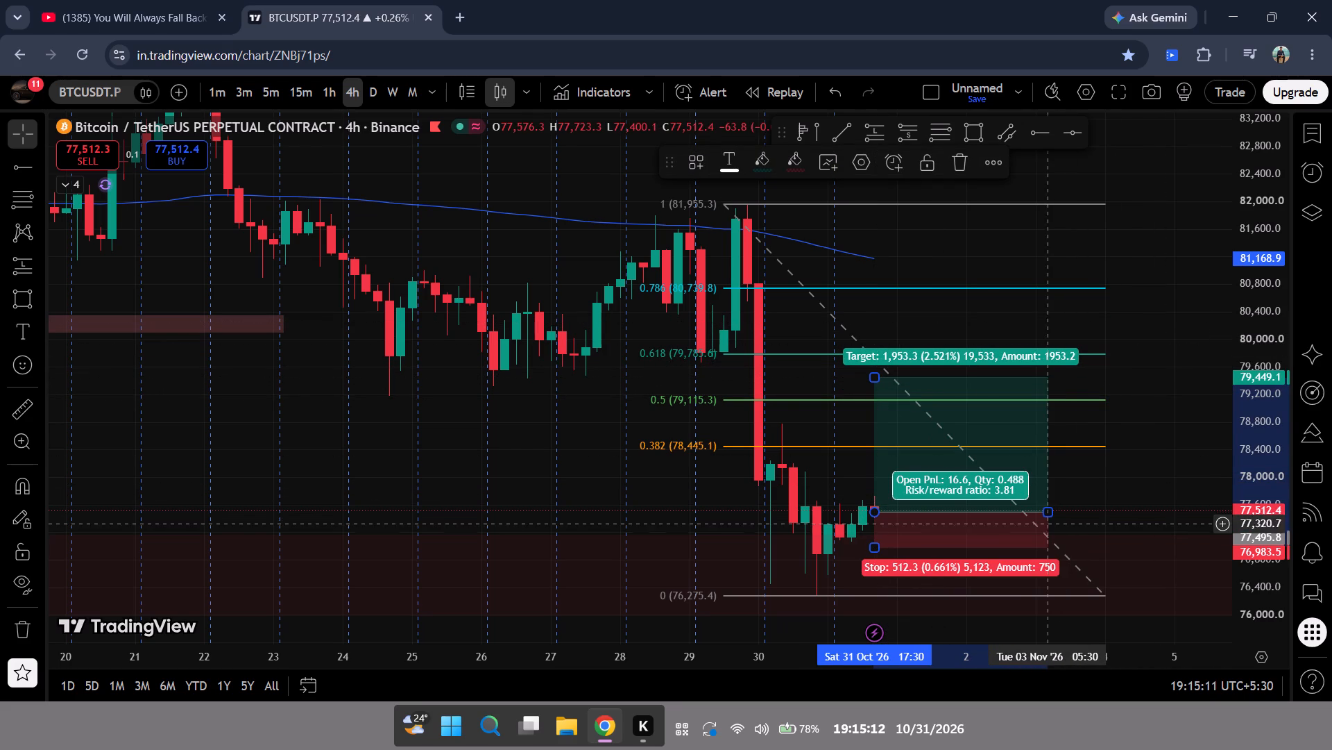
drag(1048, 513, 1011, 510)
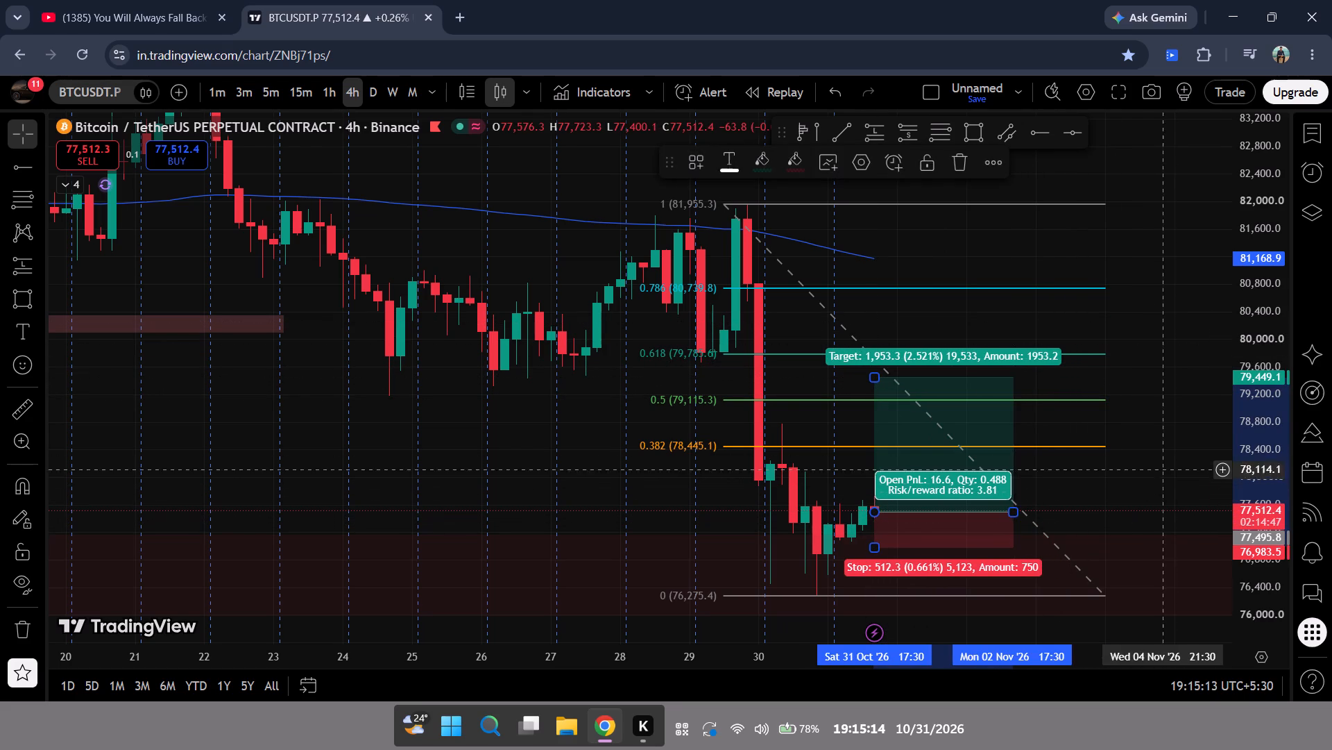
click(1172, 448)
Examine the long position against the Fib retracement levels, the late-October 4-hour candles and the 76,000–77,000 demand zone.
drag(1177, 406, 1177, 433)
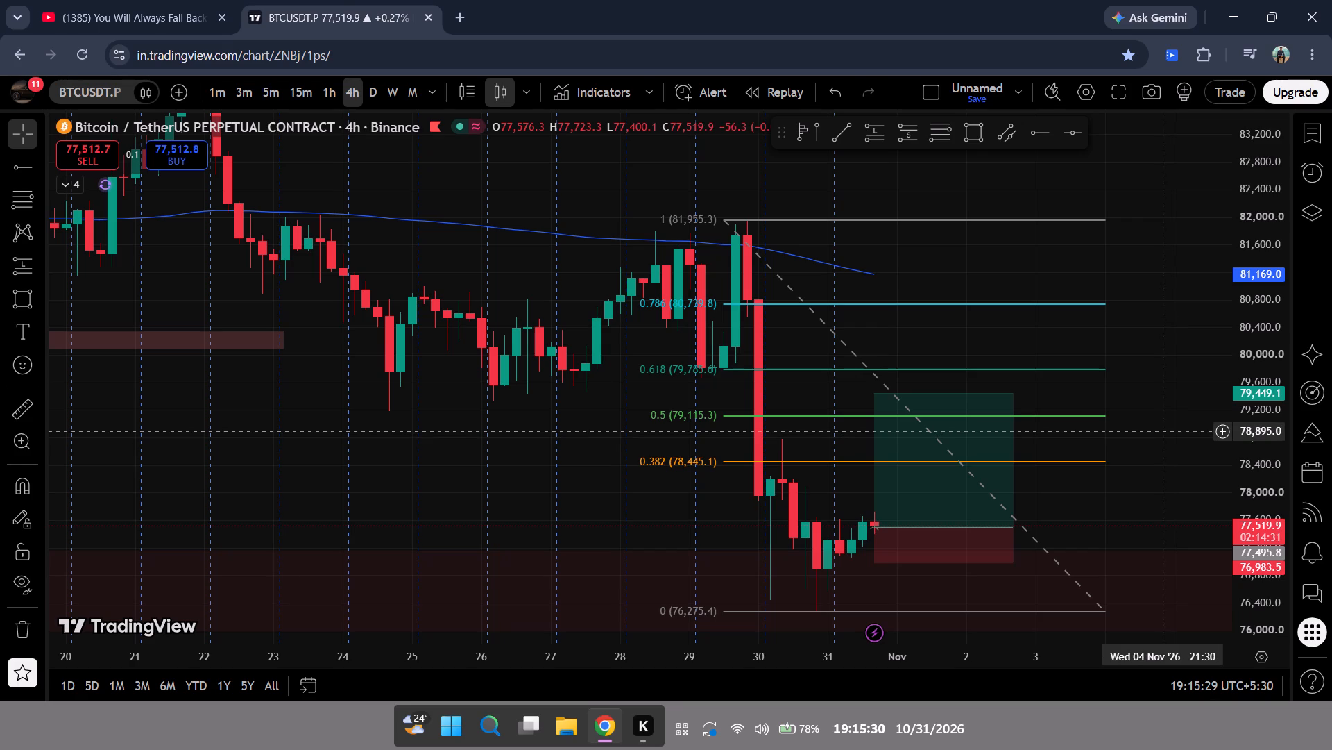
drag(1163, 347, 1143, 378)
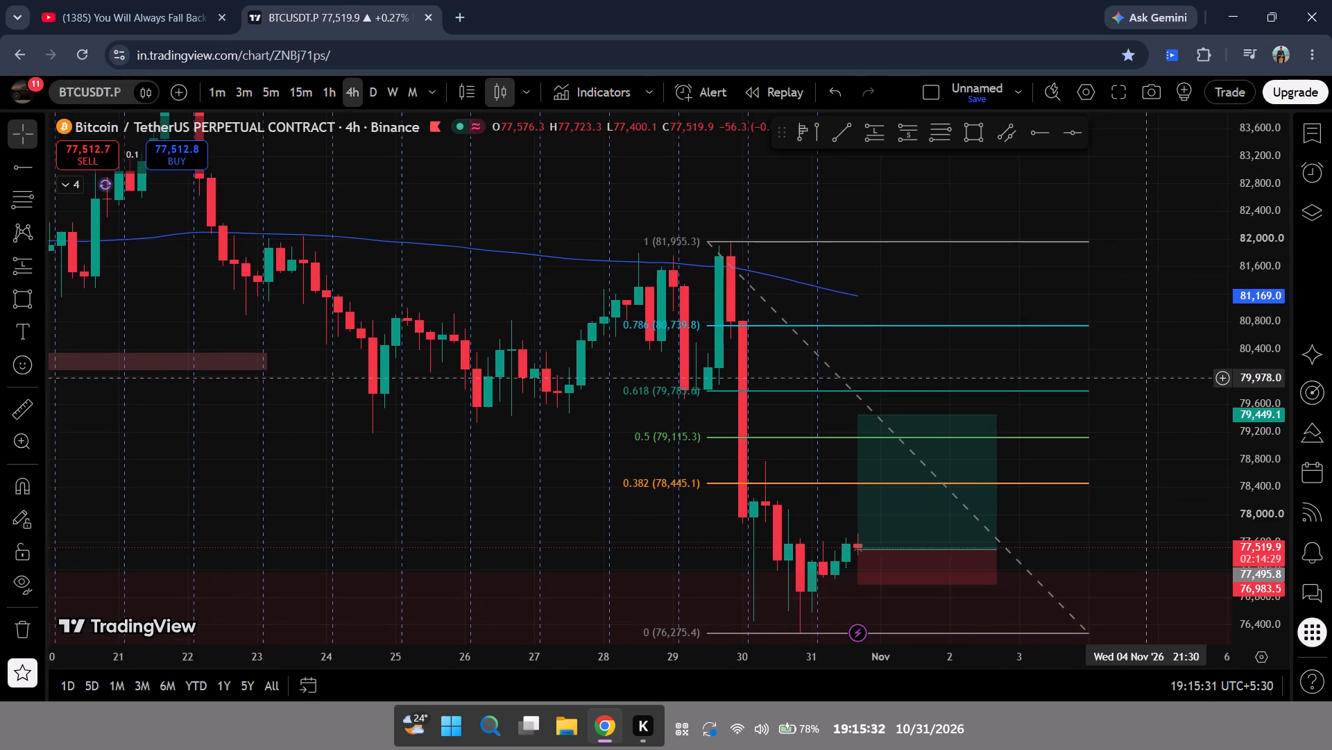
drag(1143, 378, 1102, 317)
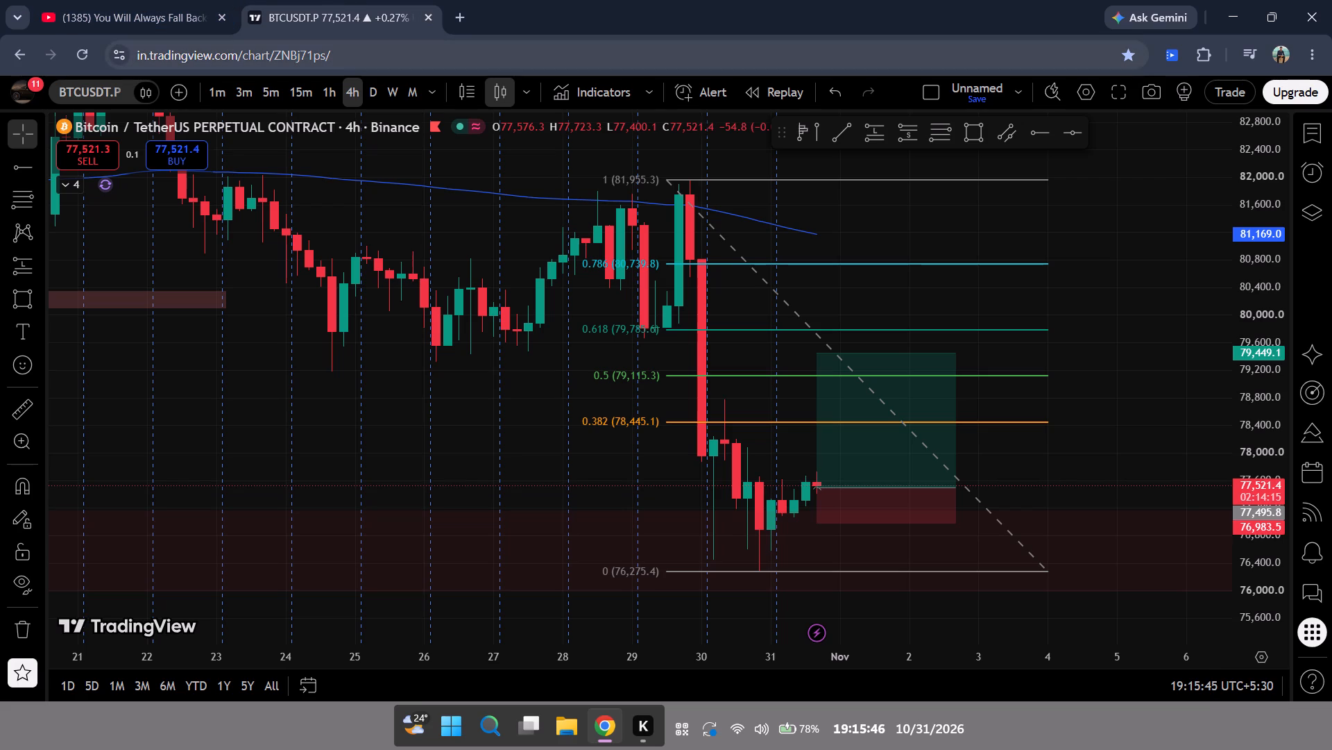
drag(1139, 318, 1036, 346)
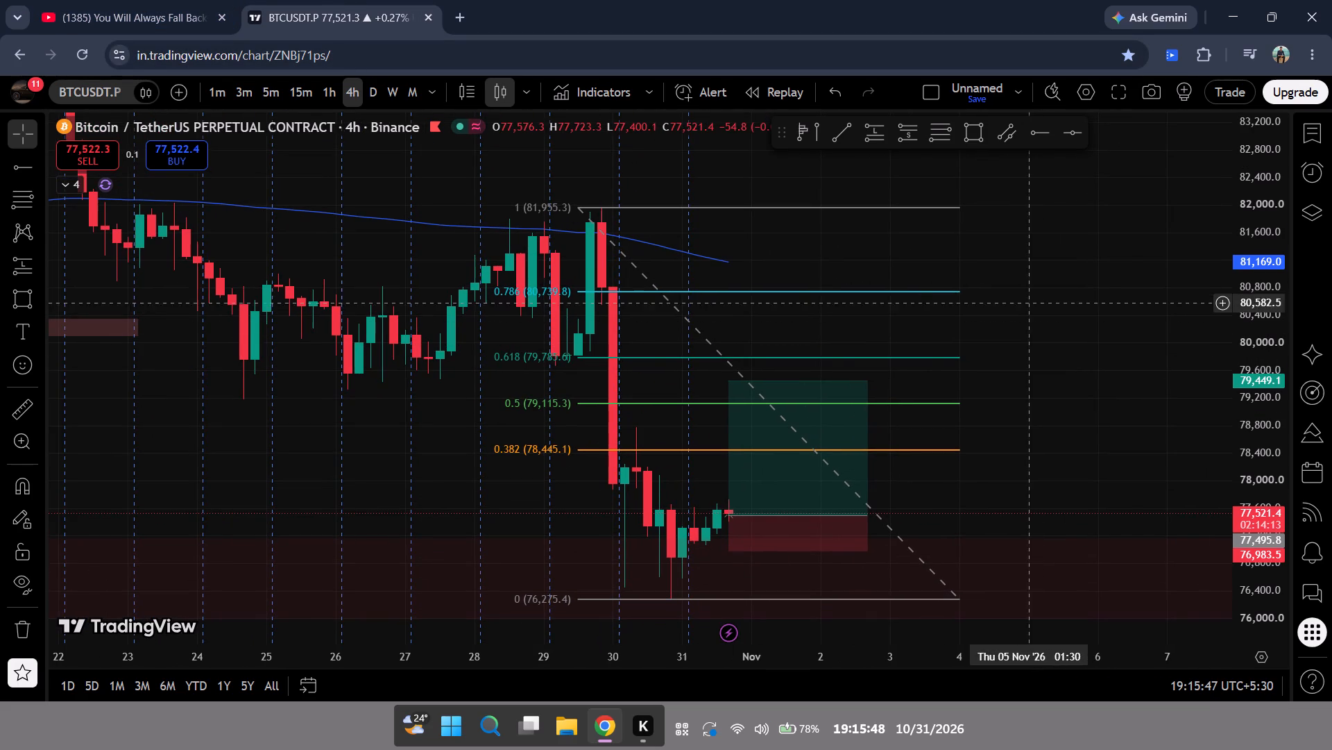
scroll(1134, 367, down, 1)
scroll(1260, 365, up, 2)
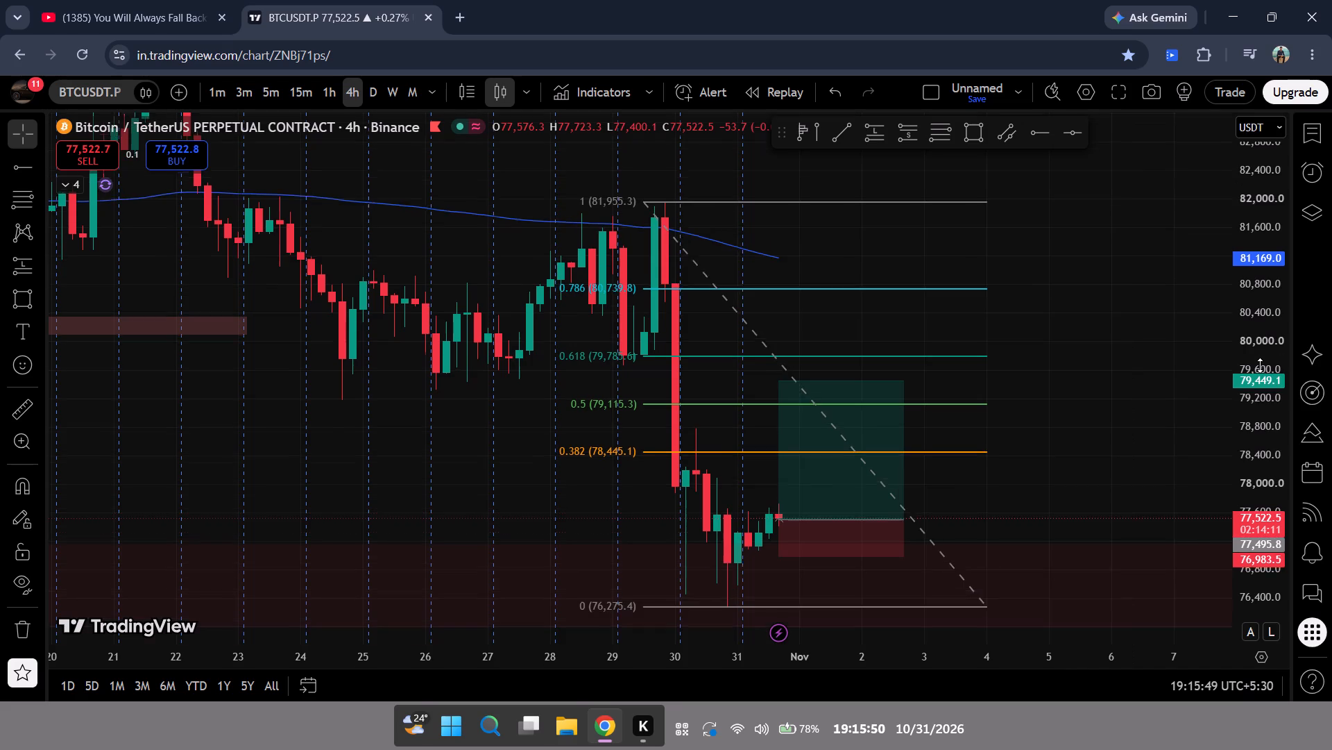
scroll(1260, 365, up, 3)
drag(1184, 434, 1141, 329)
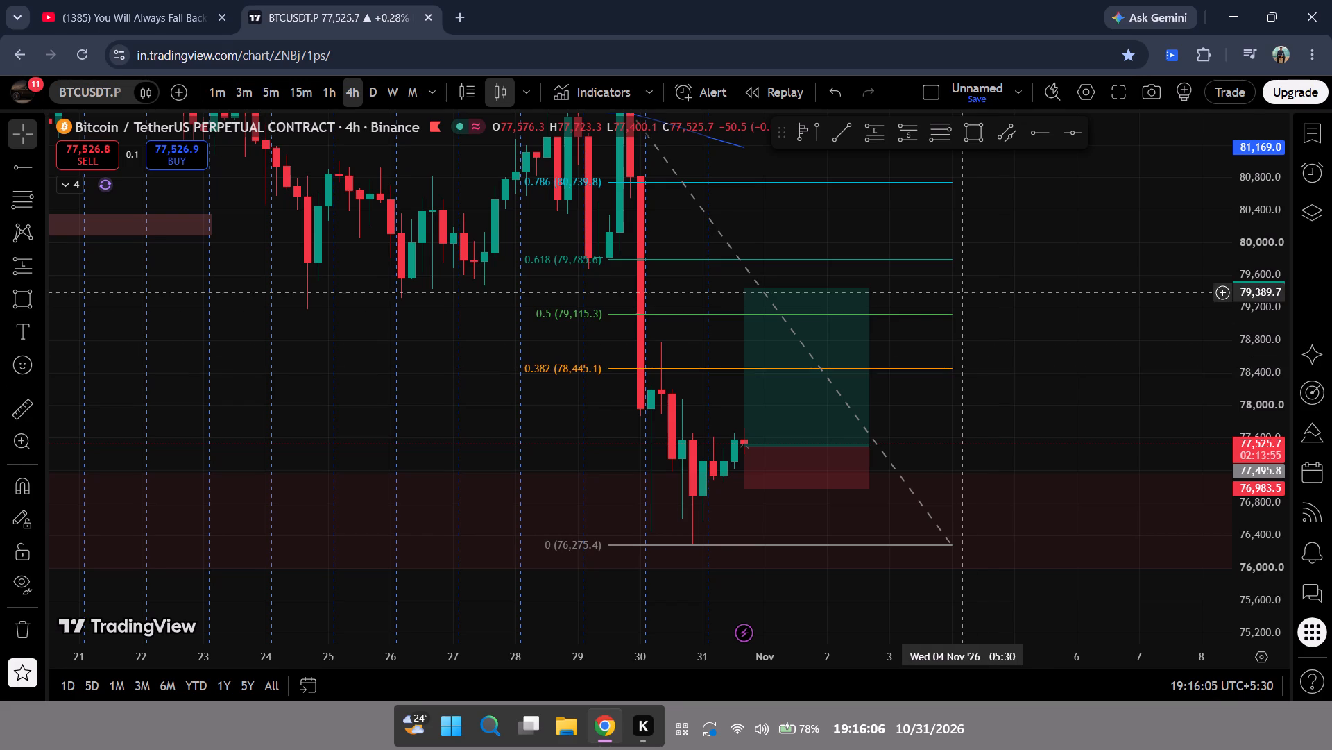
drag(961, 292, 910, 383)
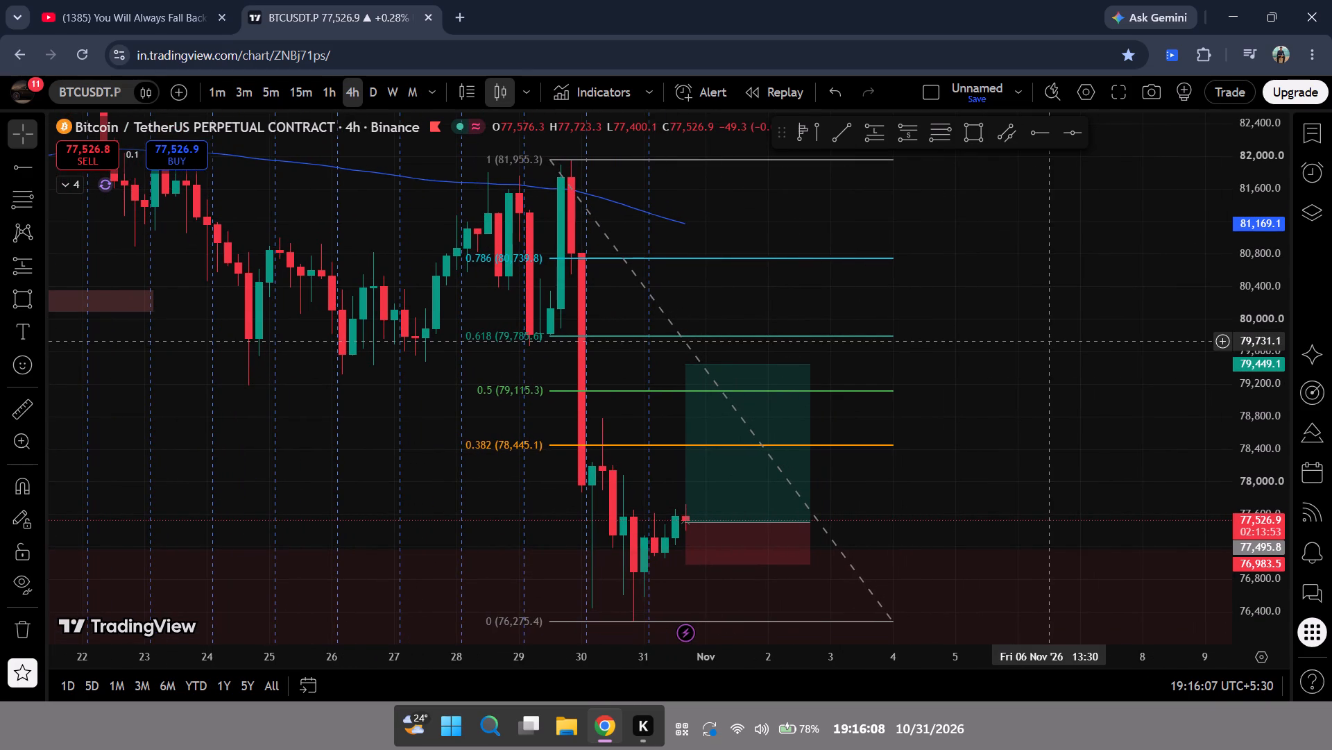
drag(1035, 341, 995, 336)
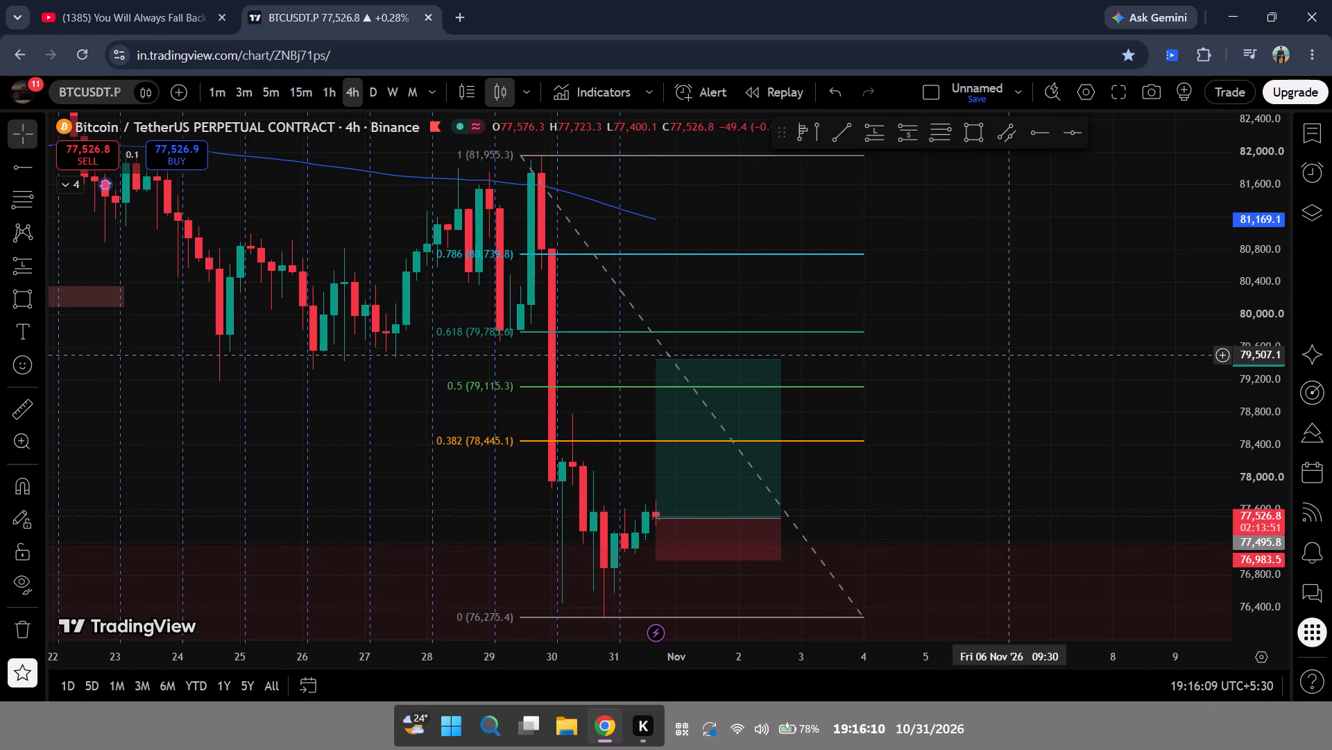
drag(1261, 283, 1276, 329)
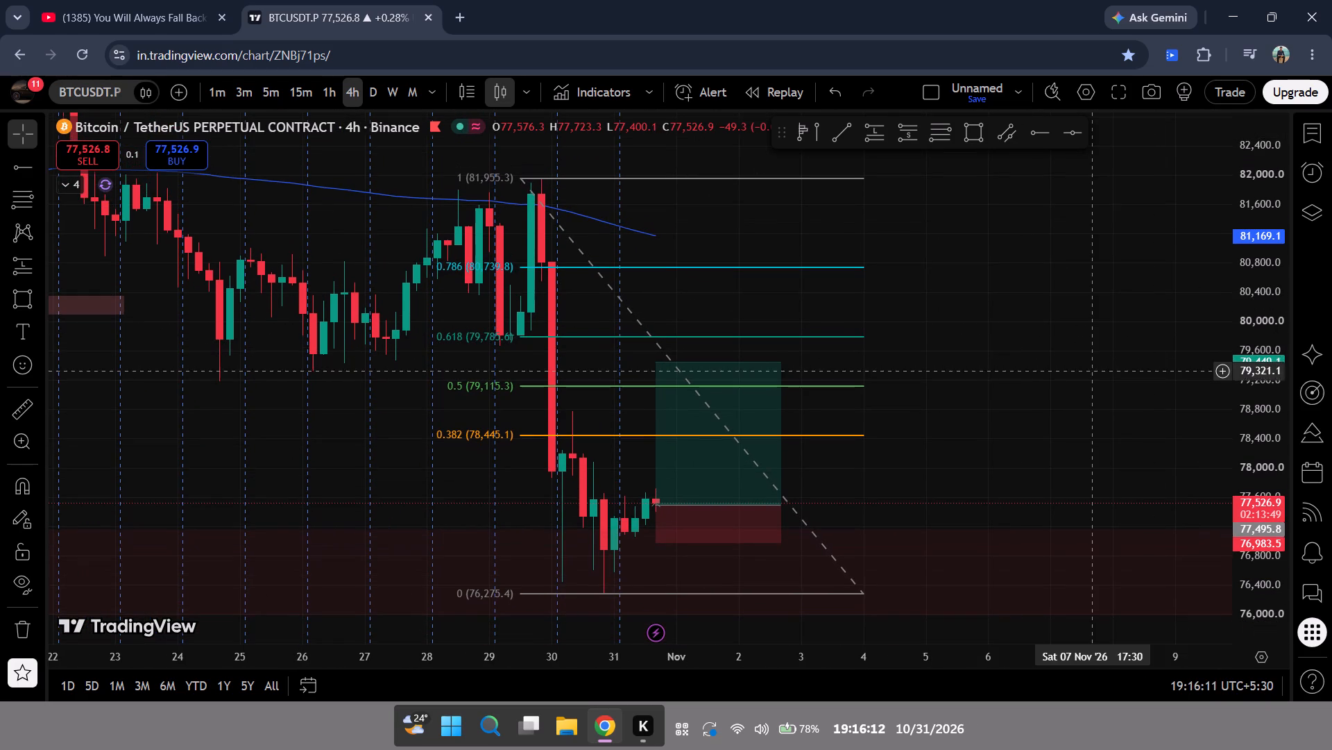
drag(1093, 378, 1084, 356)
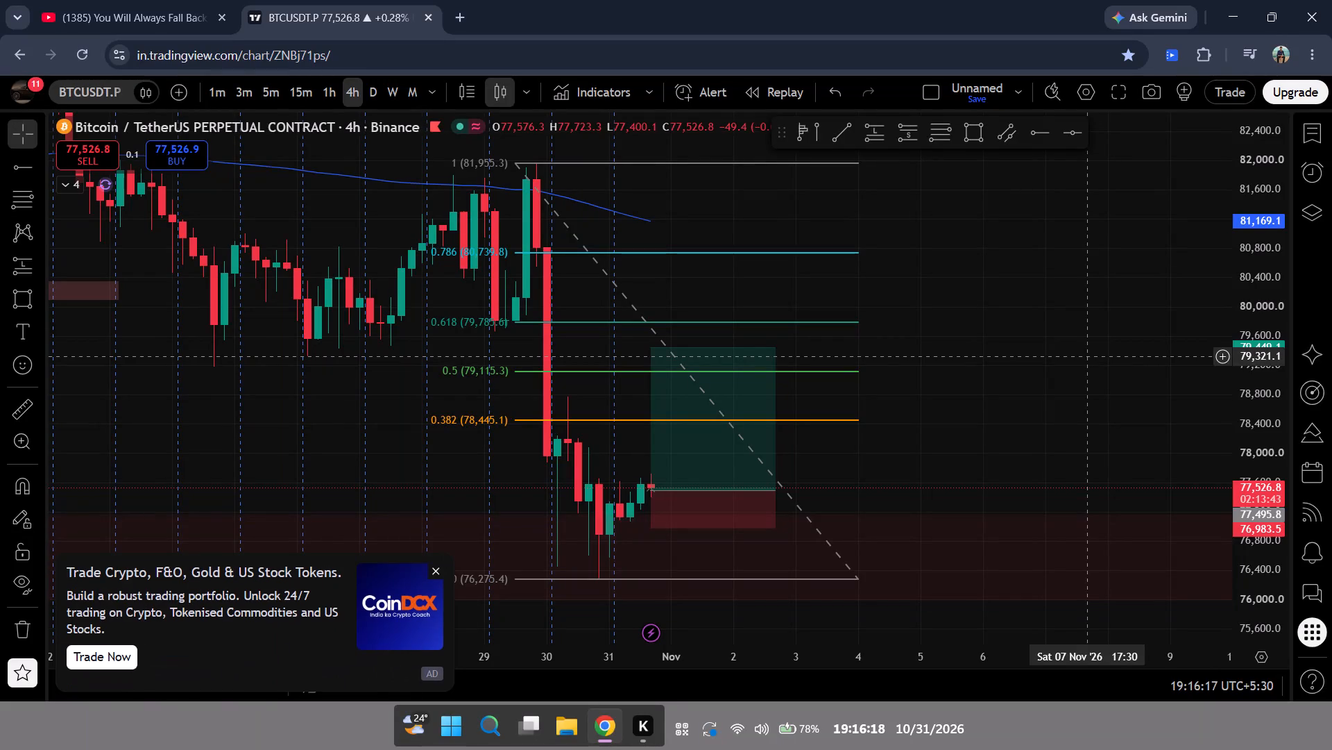
Dismiss the CoinDCX advertisement and the ad-free upgrade offer to return to the chart.
click(433, 576)
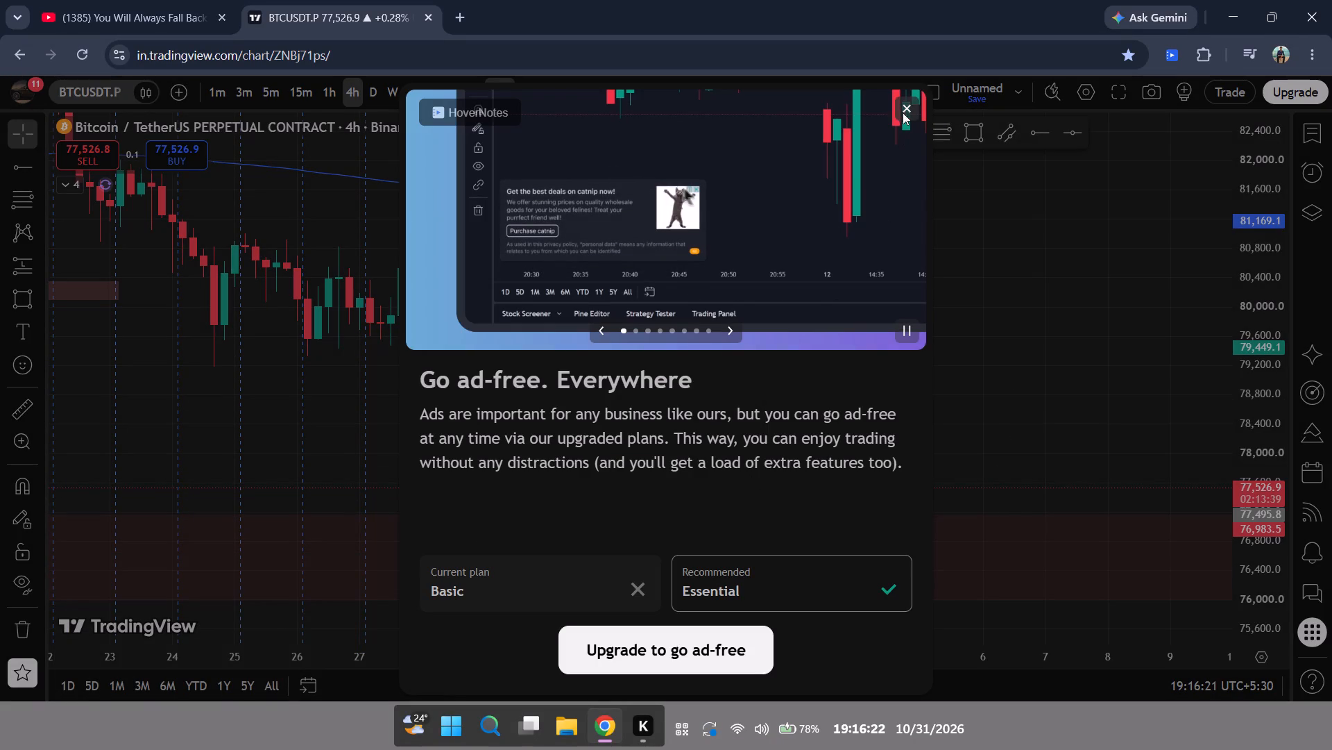
click(906, 93)
click(906, 112)
drag(1045, 308, 1021, 313)
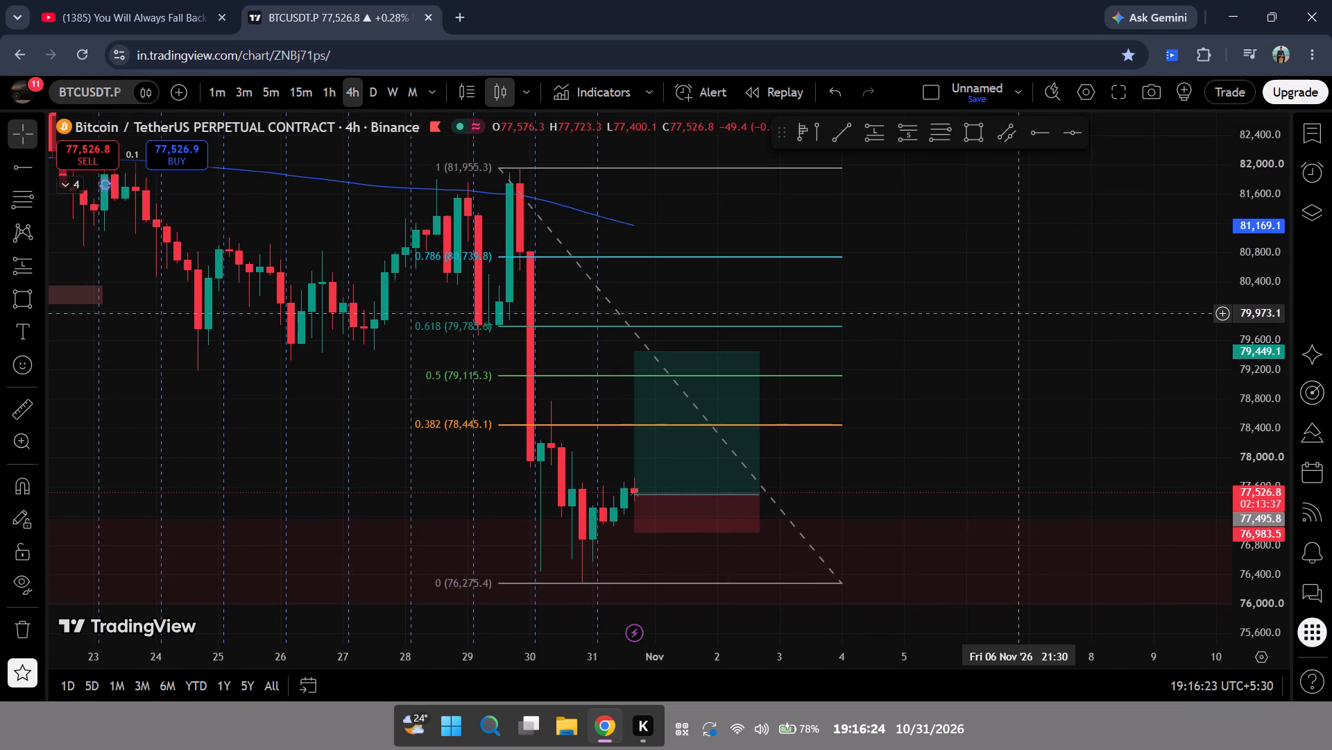
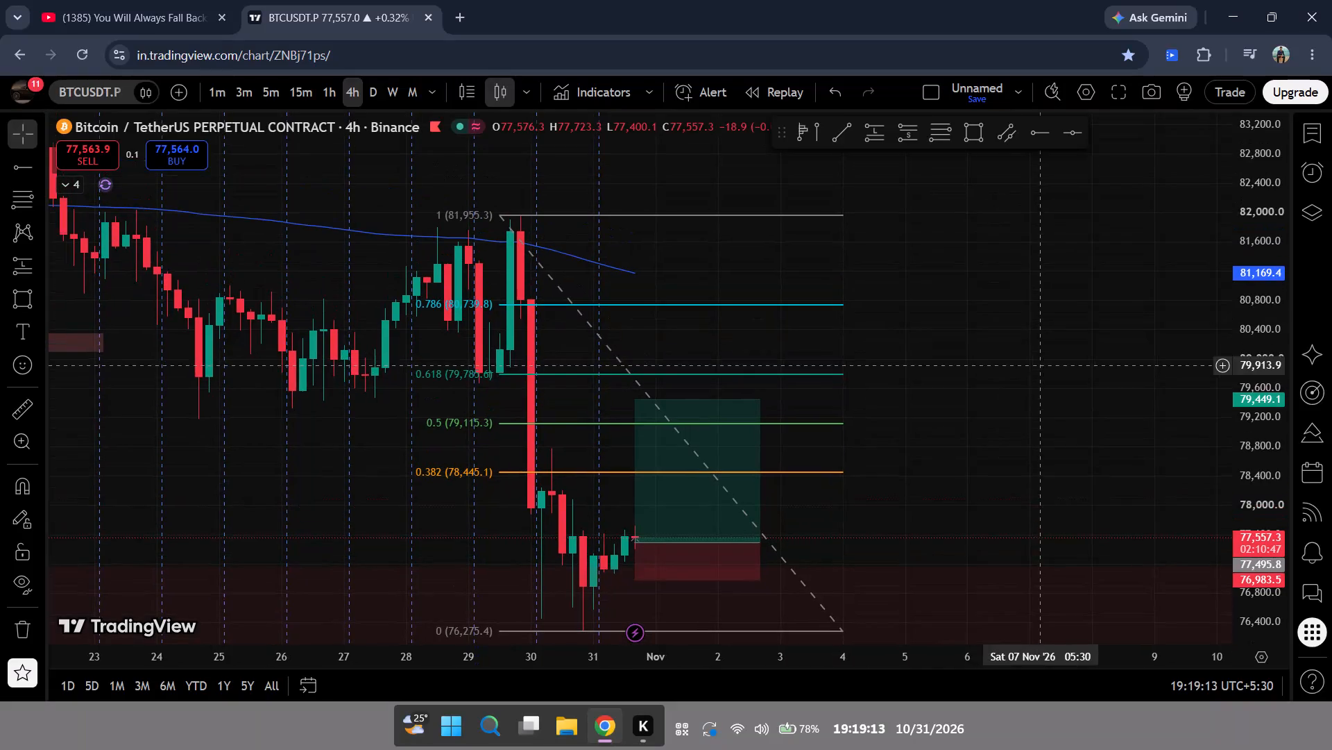
Switch the BTCUSDT.P chart to the 15-minute interval and examine the long position against the Fib levels and demand zone.
scroll(1281, 451, up, 8)
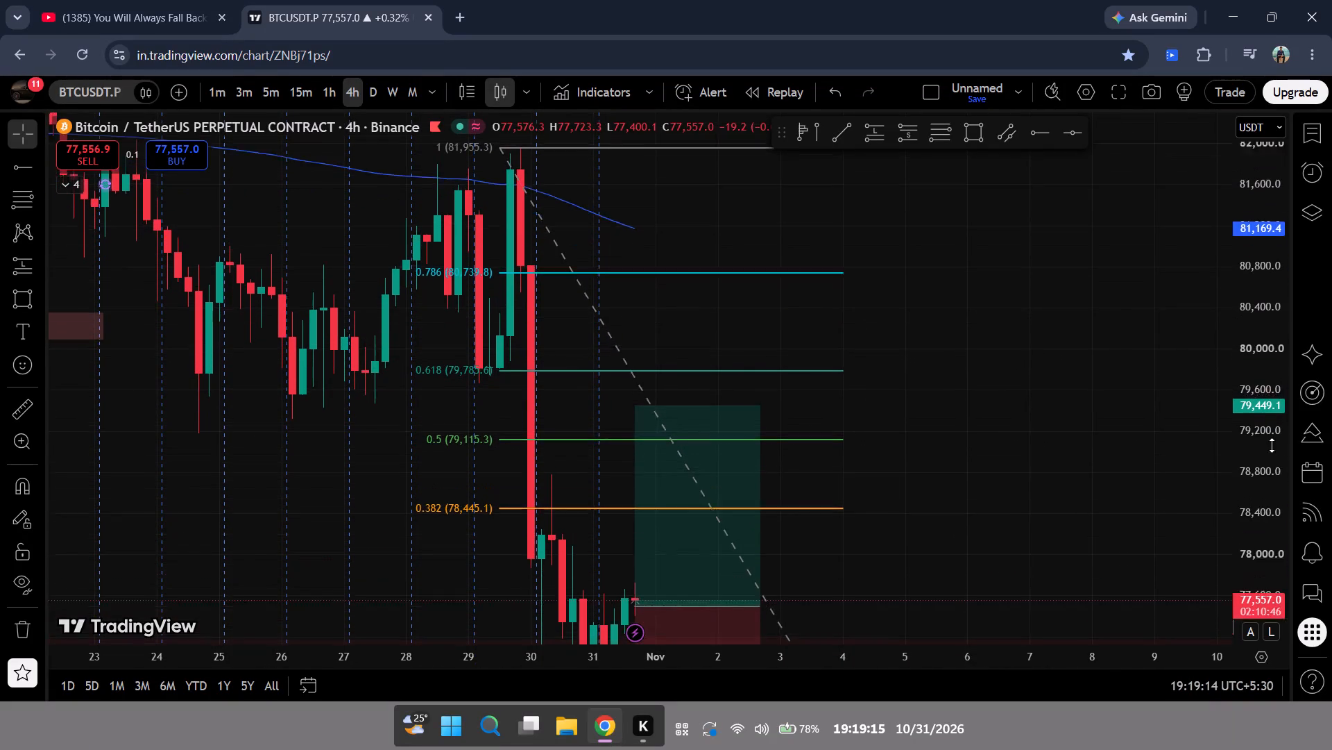
scroll(1272, 445, up, 2)
scroll(1272, 445, down, 1)
scroll(1272, 445, up, 1)
drag(937, 528, 934, 351)
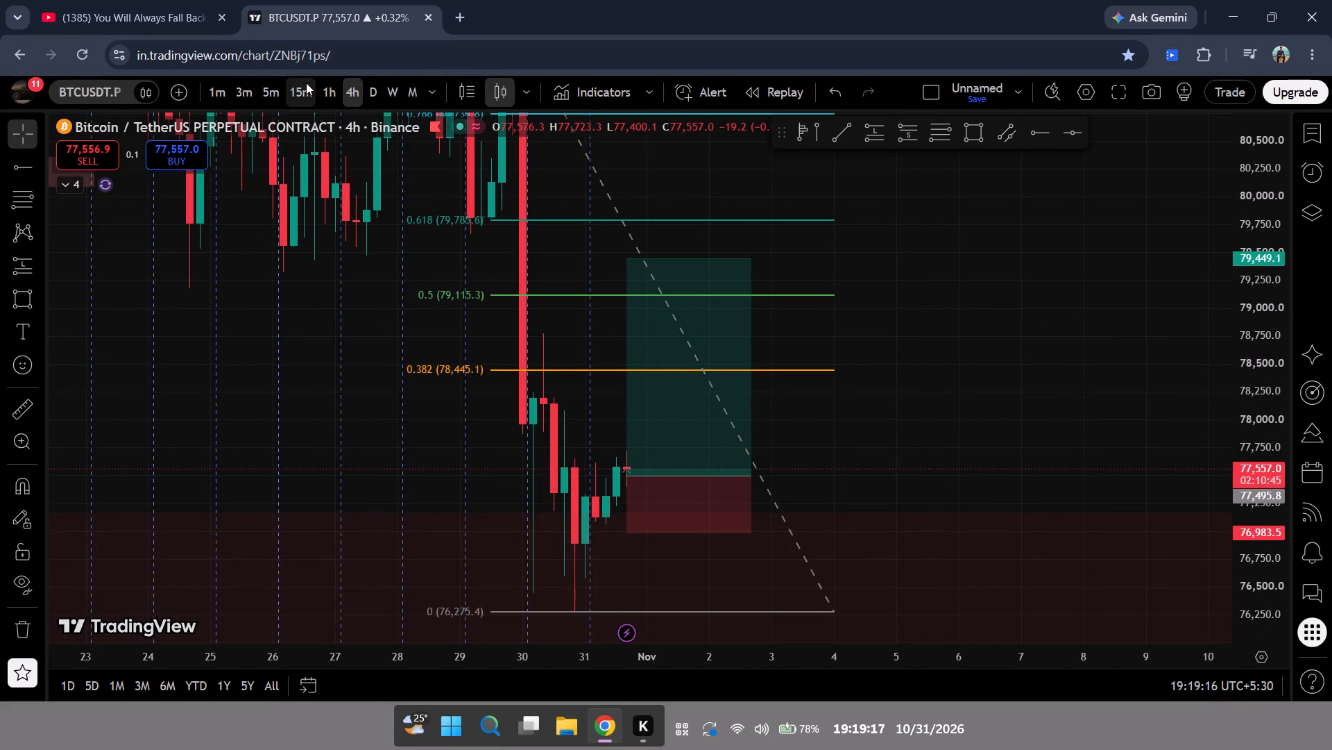
click(296, 85)
scroll(486, 356, down, 14)
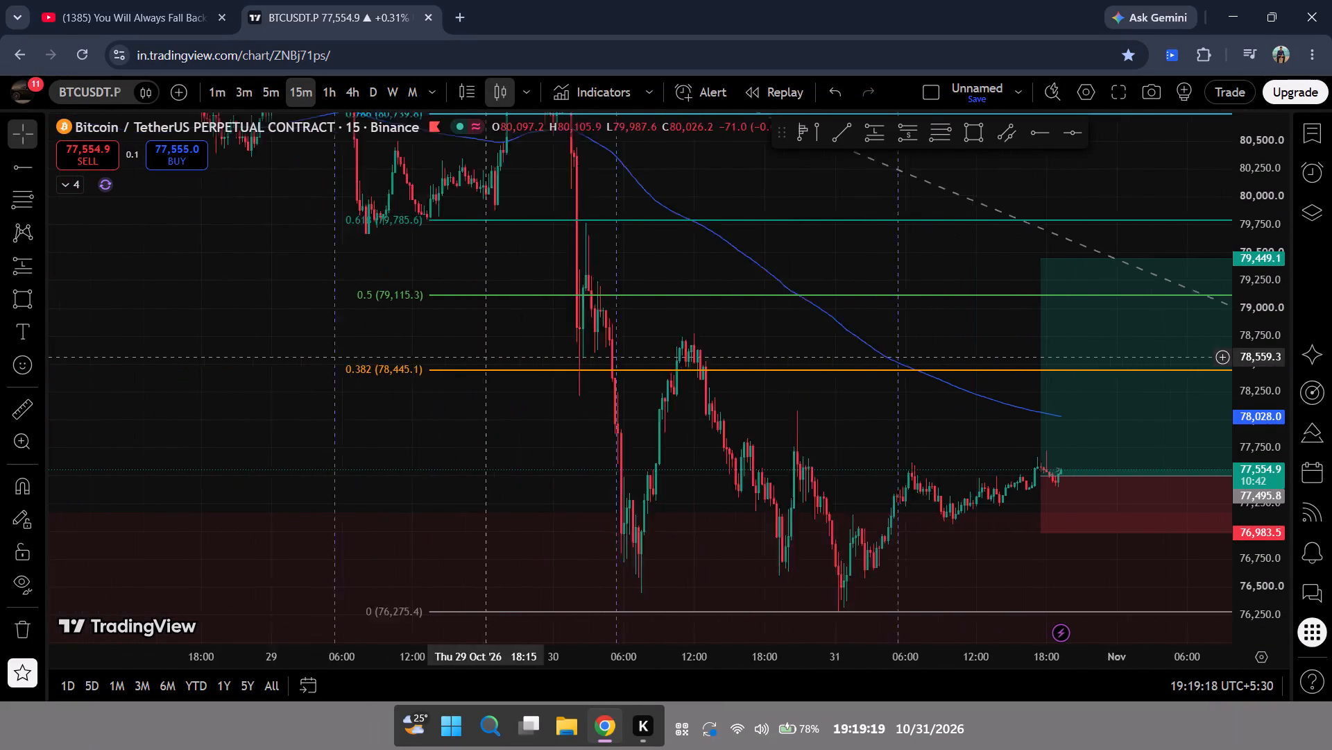
drag(910, 363, 418, 244)
scroll(1287, 392, up, 5)
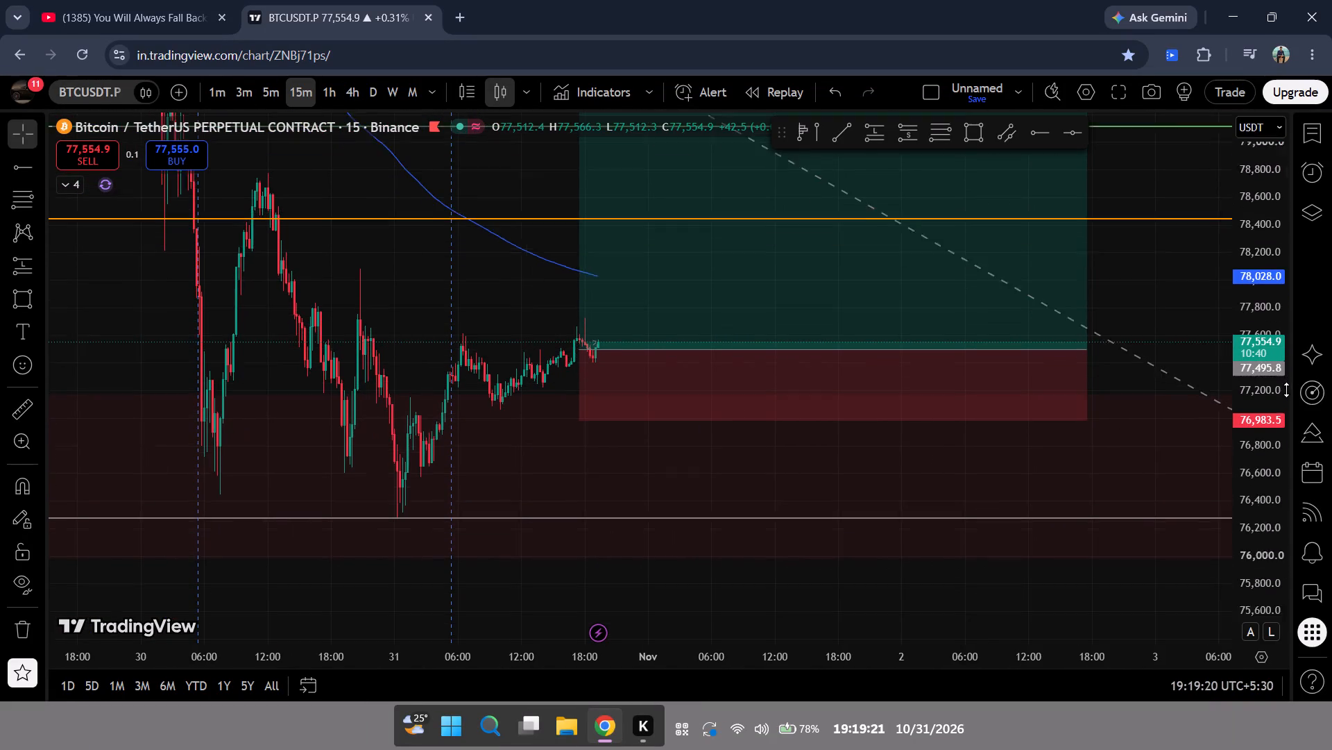
scroll(1286, 390, up, 13)
drag(1182, 245, 1136, 335)
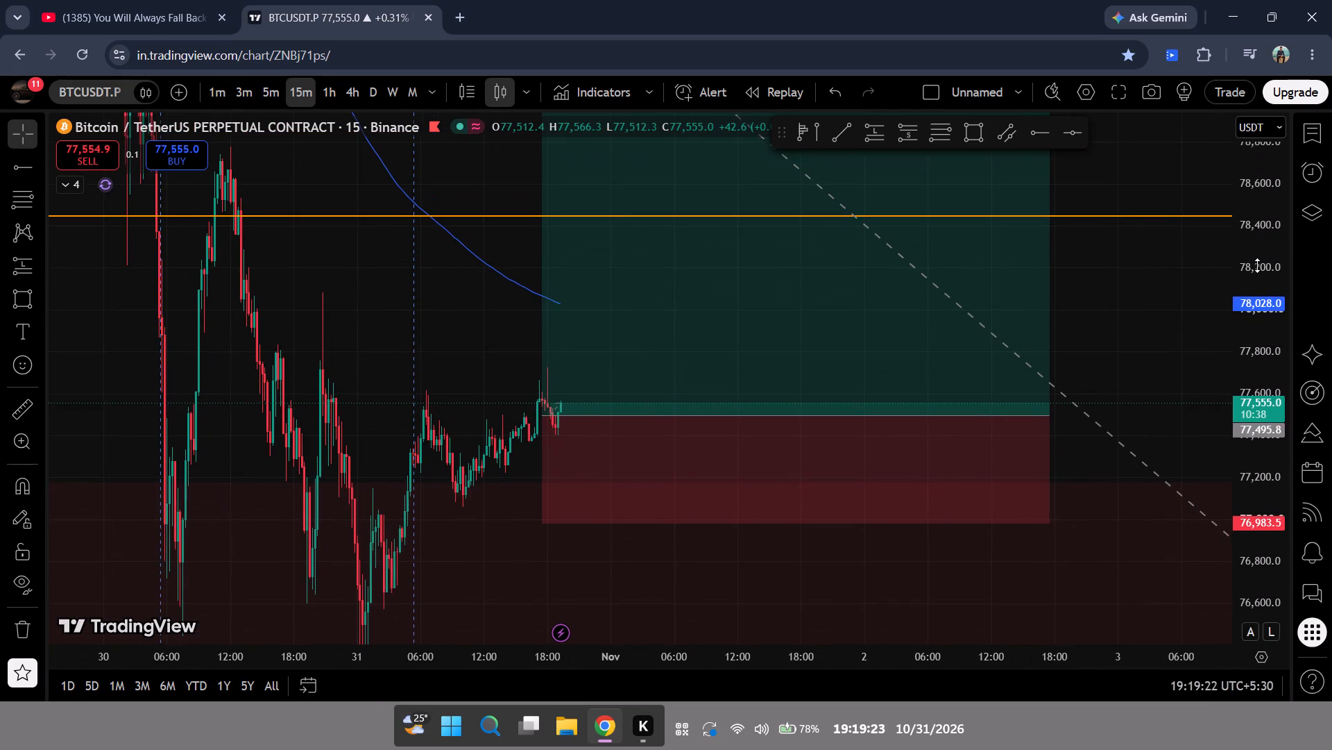
drag(1265, 264, 1263, 403)
scroll(1204, 351, down, 3)
drag(1187, 326, 967, 491)
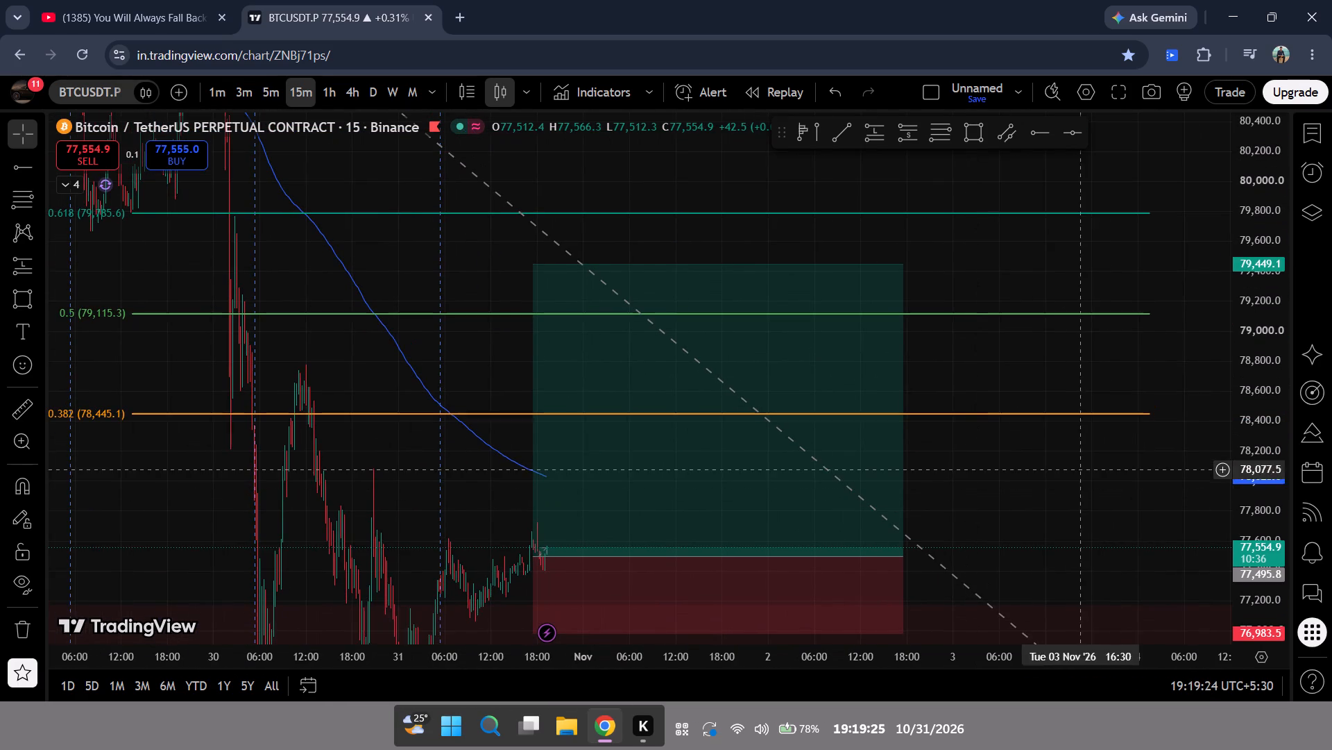
drag(1118, 499, 1109, 385)
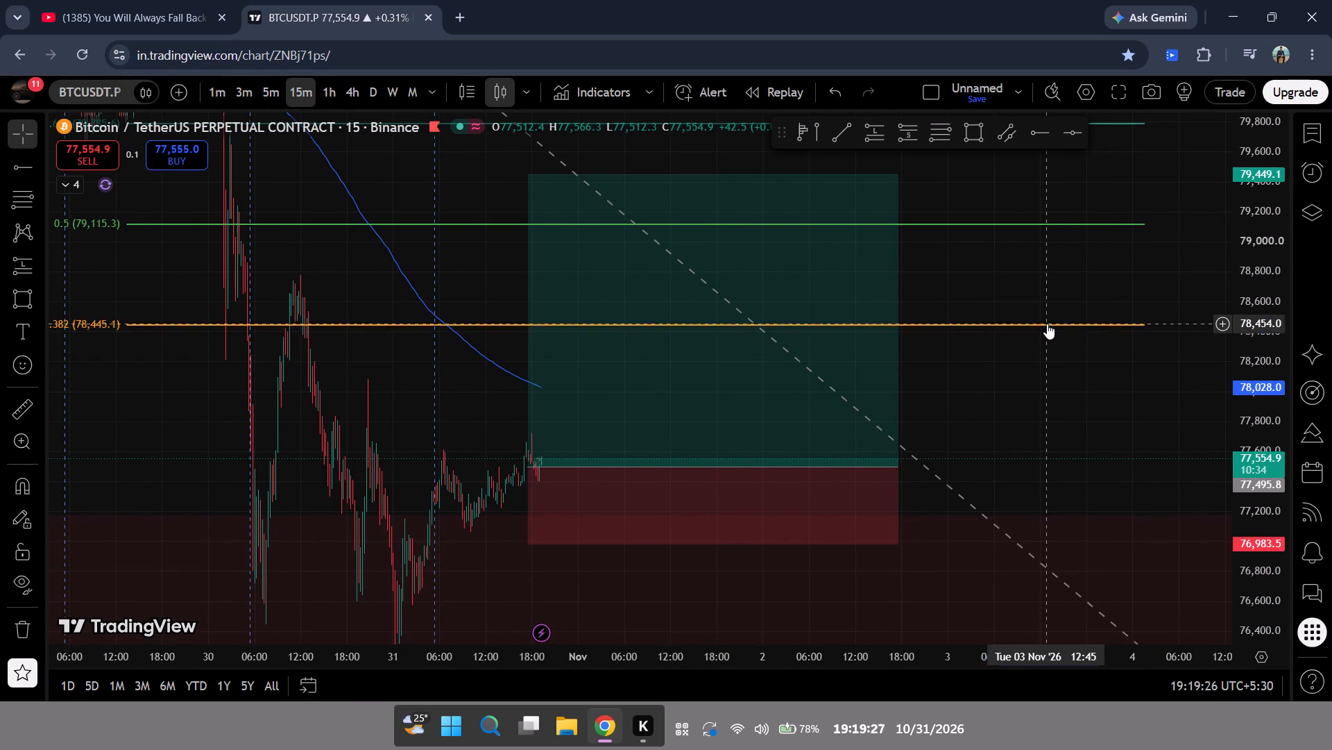
Delete the Fib retracement drawn over the 29–31 October drop.
click(1047, 324)
click(919, 158)
Examine the long position's entry, stop and target against the recent 15-minute candles, the moving average and the demand zone.
drag(1128, 391, 1110, 331)
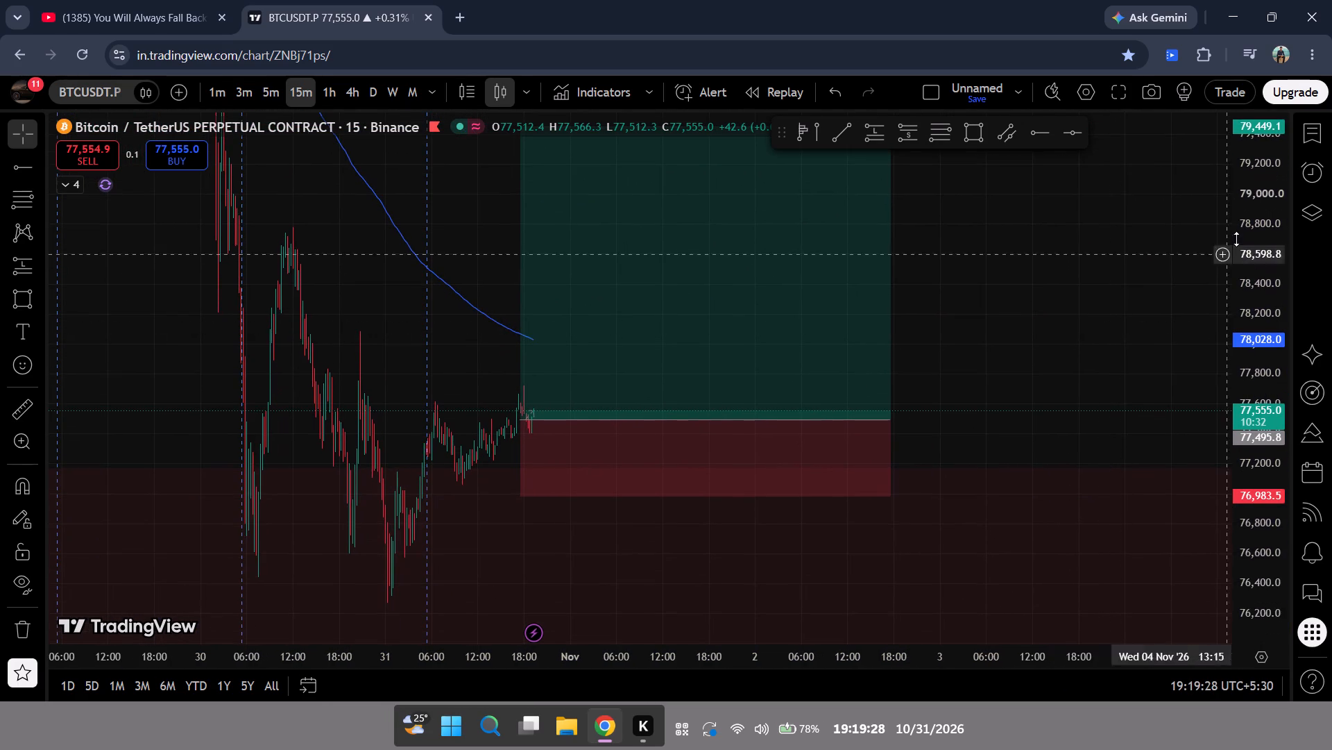
drag(1252, 220, 1251, 381)
scroll(1088, 399, up, 1)
drag(1053, 372, 1163, 356)
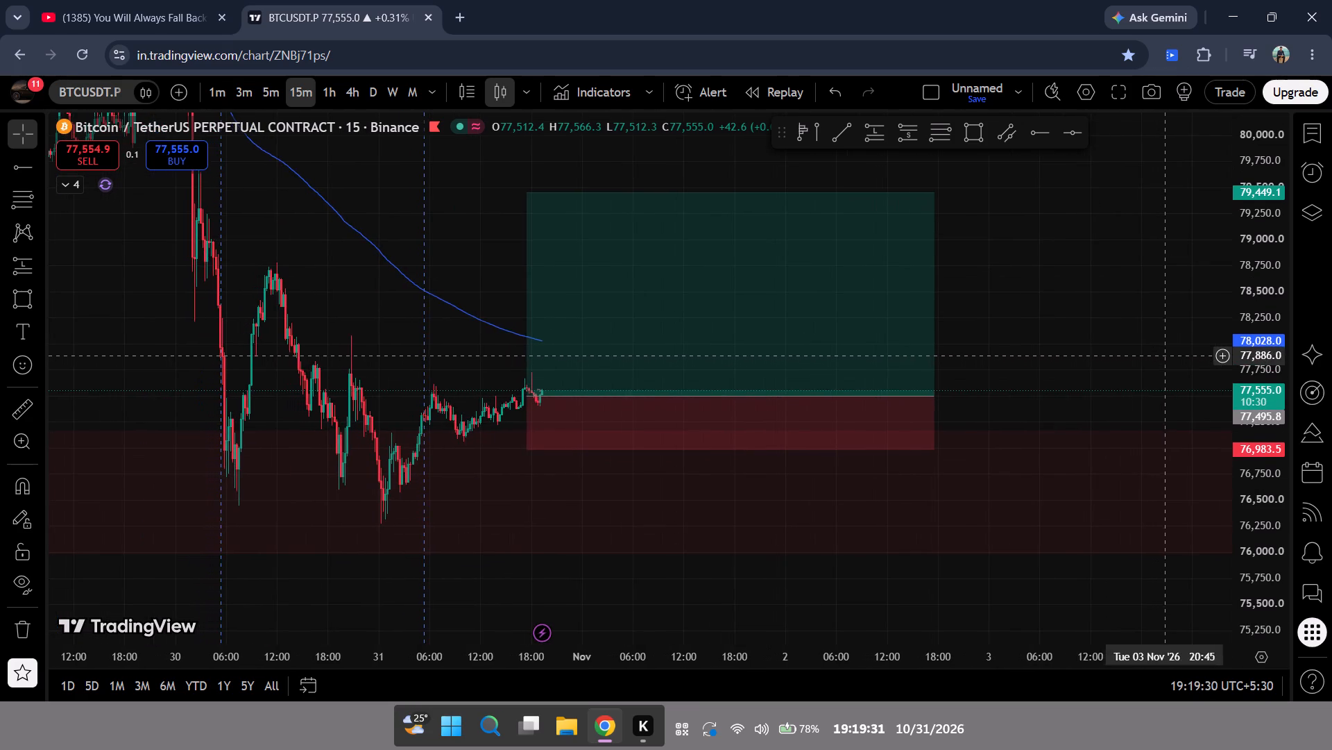
drag(1072, 334, 1143, 352)
scroll(1285, 377, up, 16)
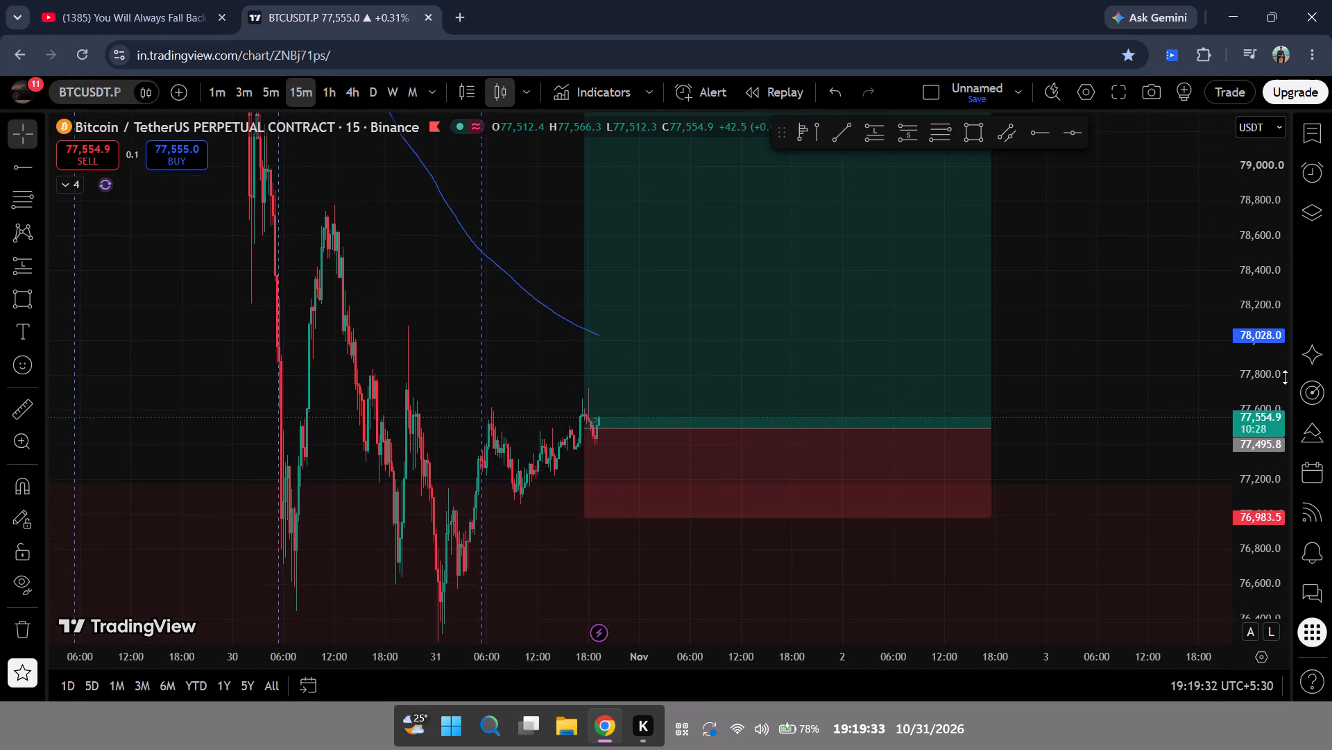
scroll(1190, 419, up, 5)
drag(1043, 410, 1304, 401)
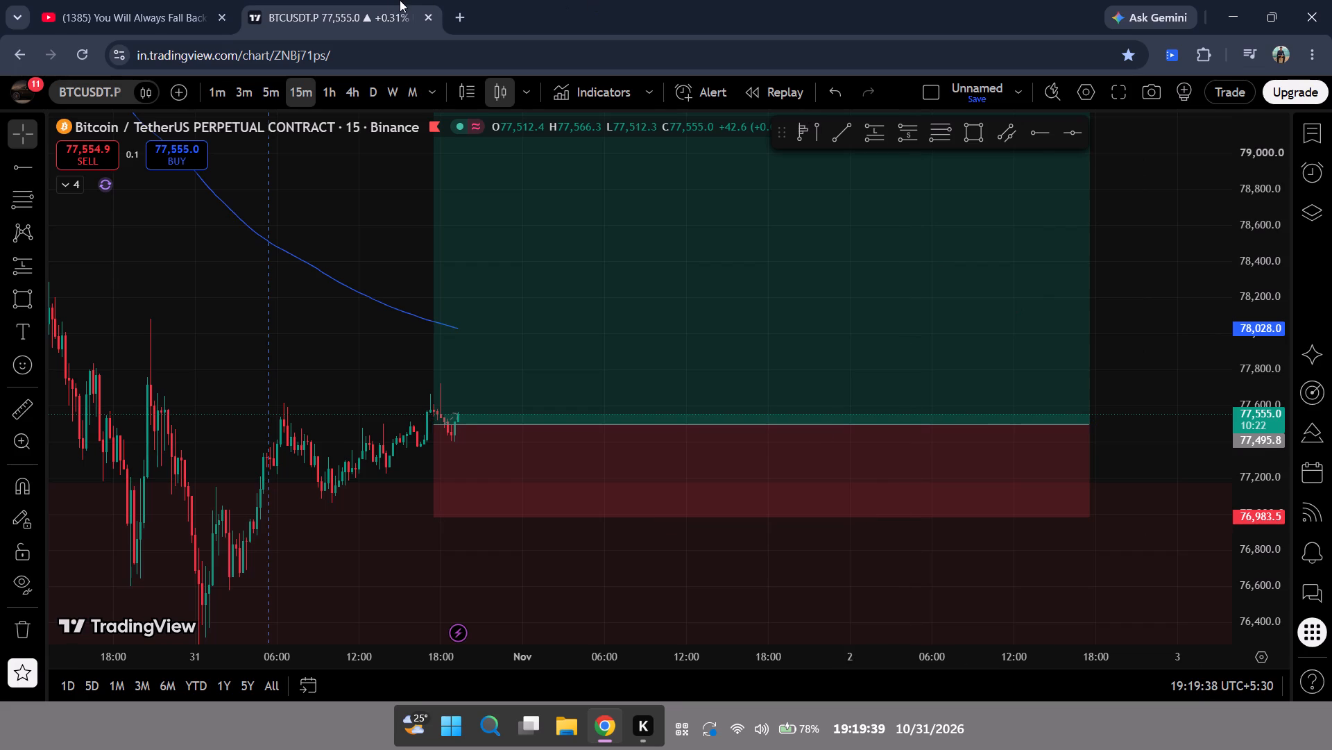
Close the BTCUSDT.P chart's browser tab and agree to leave the site.
click(429, 15)
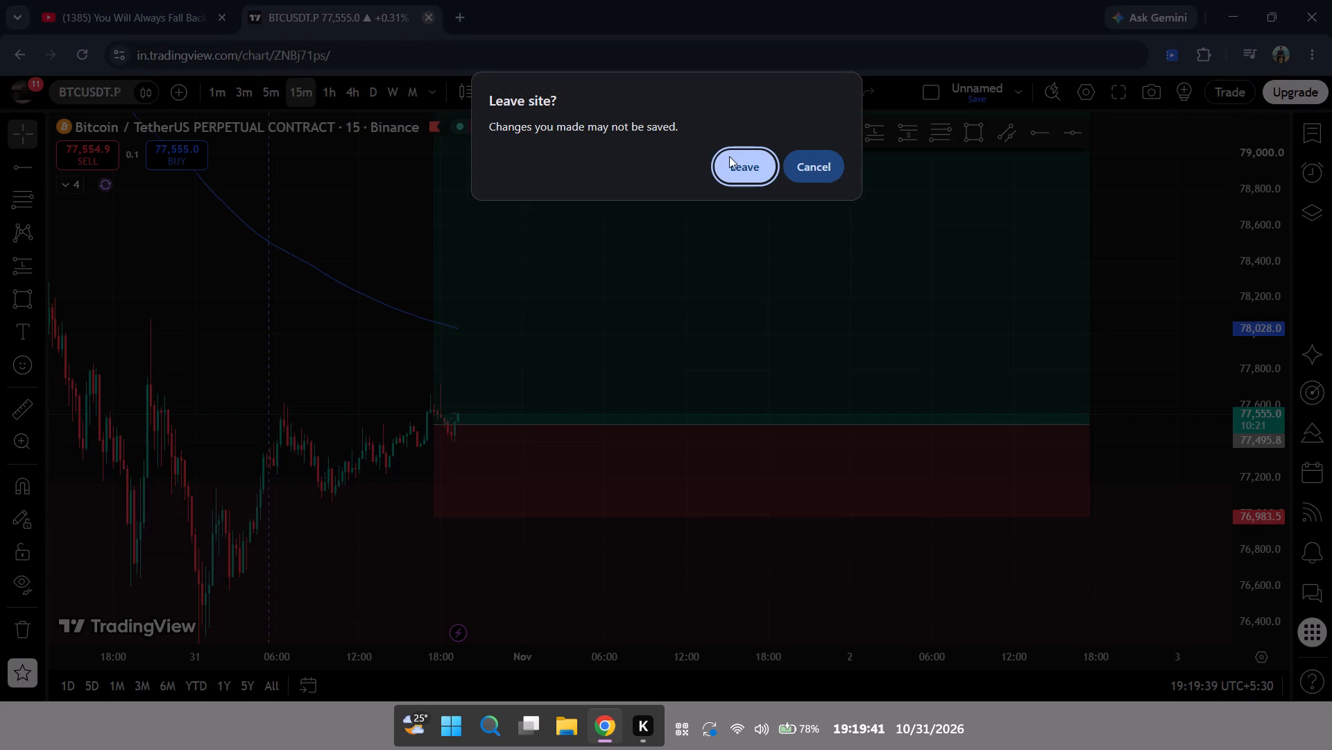
click(739, 172)
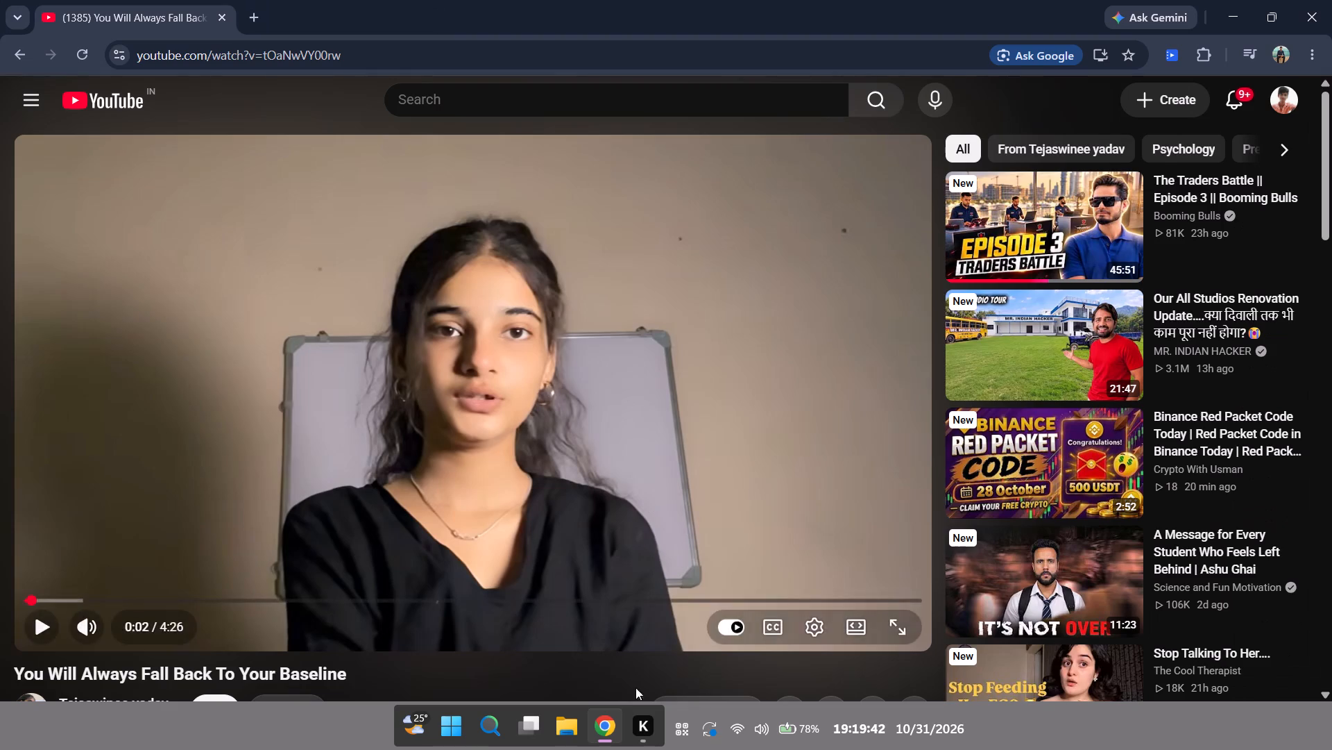